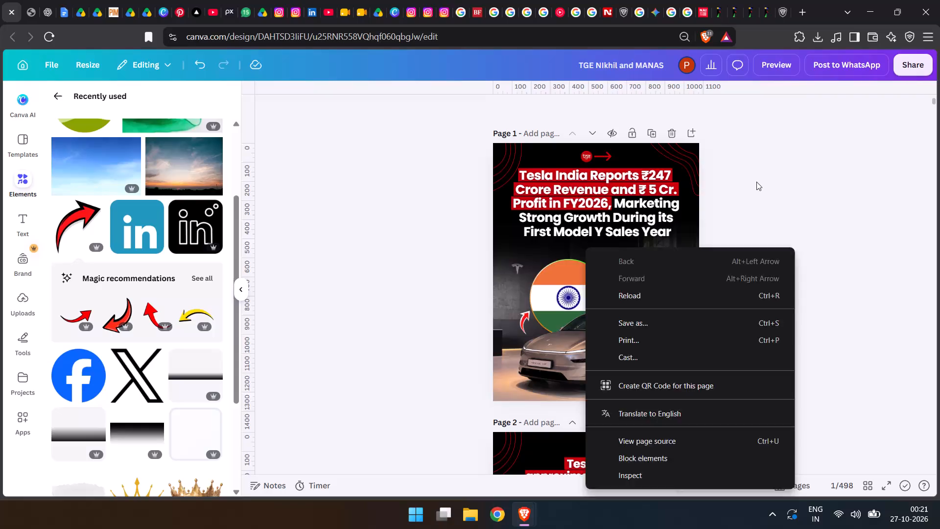
# Add a blank page after page 1.
pyautogui.click(756, 182)
pyautogui.click(685, 127)
# Duplicate page 1, the Tesla India revenue post.
pyautogui.scroll(3, 379, 286)
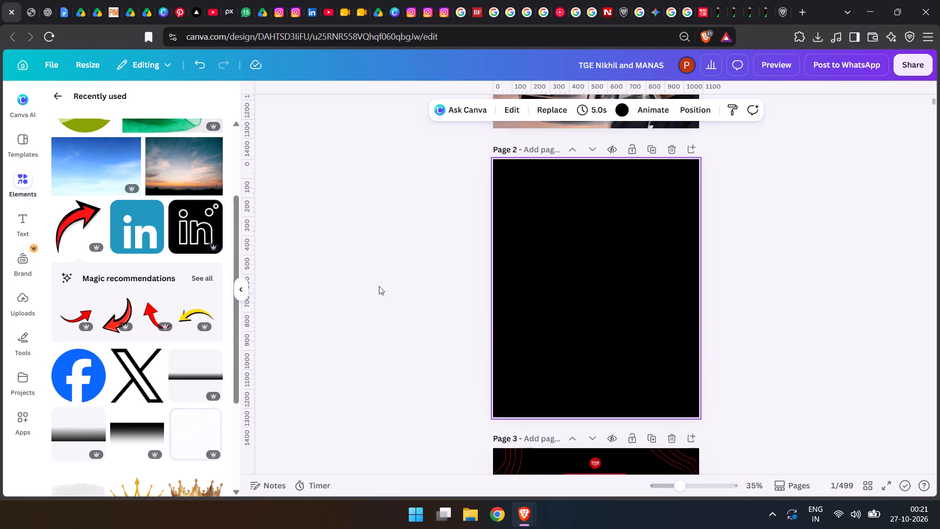
pyautogui.scroll(3, 379, 286)
pyautogui.scroll(-1, 580, 204)
pyautogui.scroll(2, 580, 204)
pyautogui.scroll(-9, 580, 204)
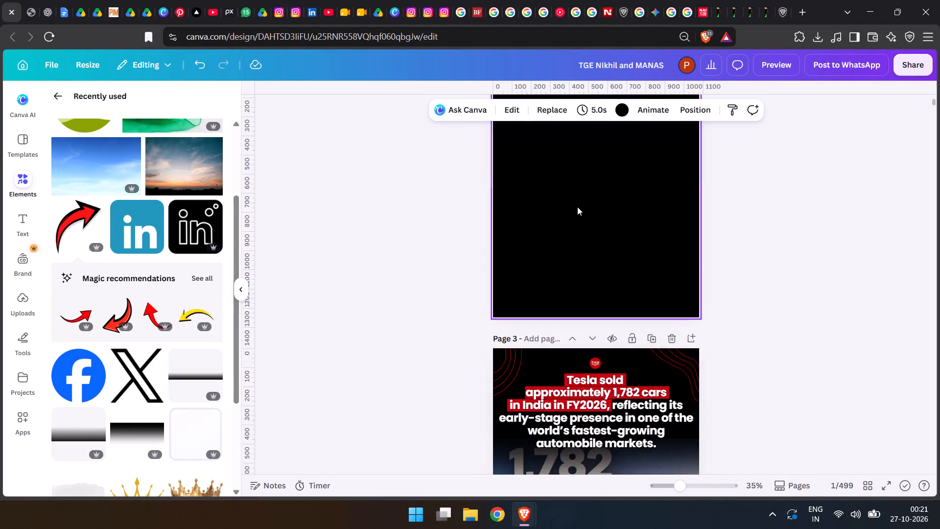
pyautogui.scroll(-2, 577, 207)
pyautogui.scroll(20, 577, 207)
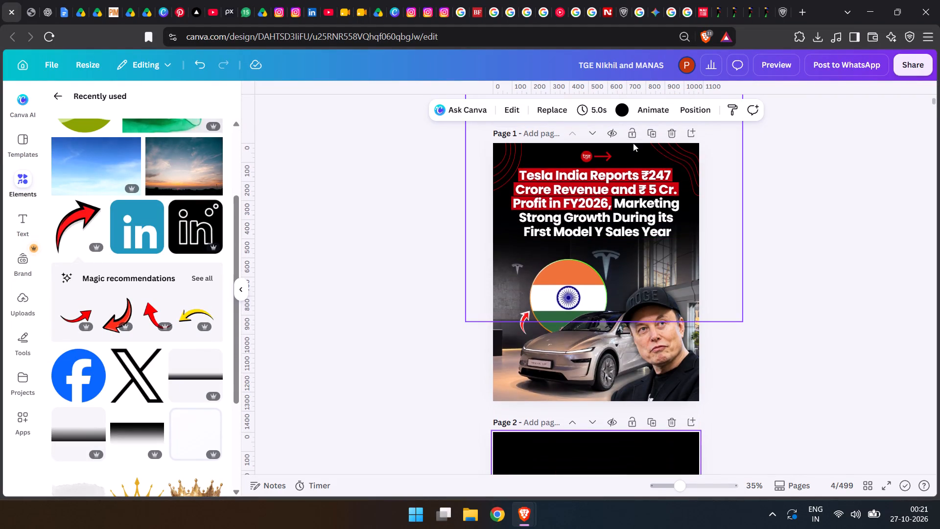
pyautogui.click(648, 131)
pyautogui.scroll(7, 424, 297)
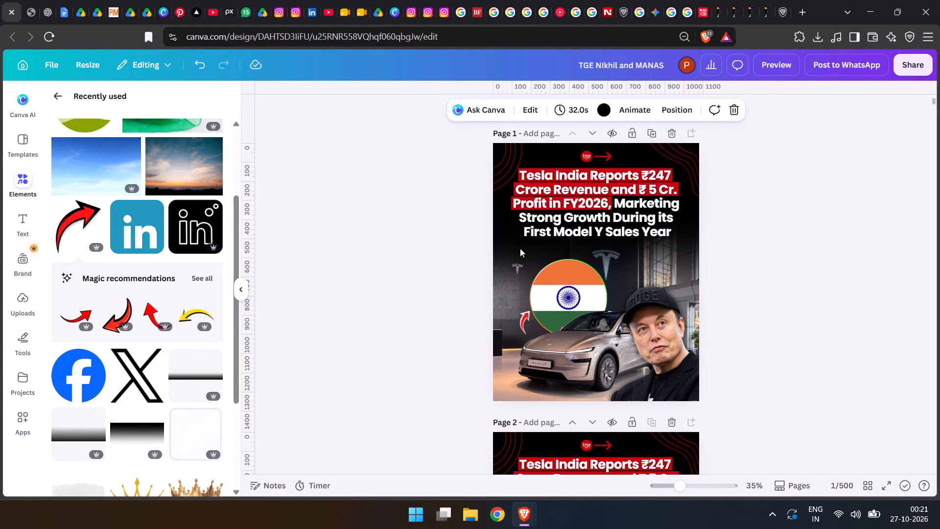
# Replace page 1's headline with "The average Indian speaks at 130 words per minute. The man in this photo clocks 494 words per minute.".
pyautogui.doubleClick(590, 201)
pyautogui.hotkey('ctrl', 'a')
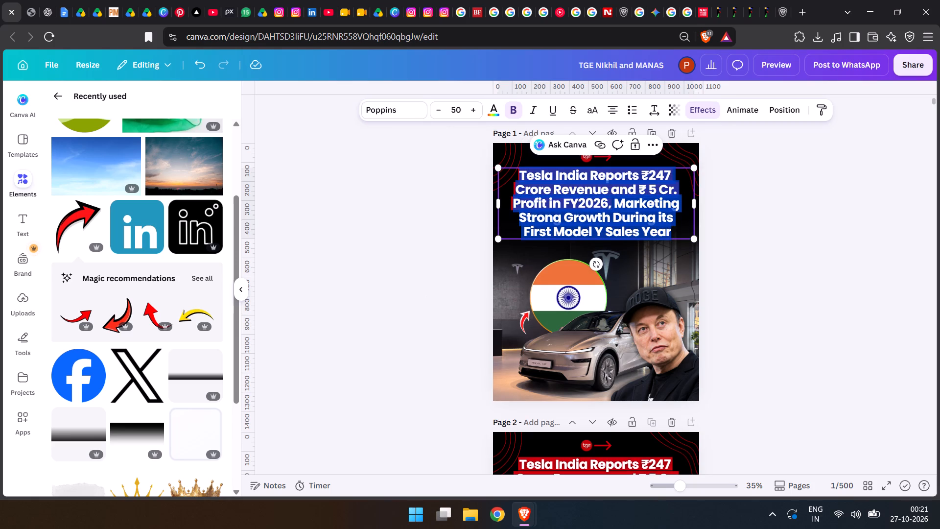
pyautogui.hotkey('ctrl', 'v')
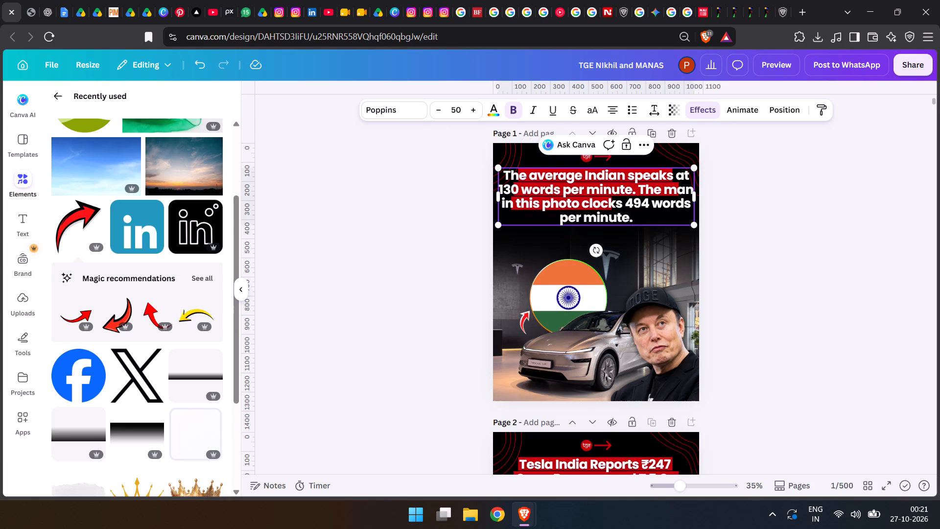
# Insert a line break before "speaks" in the page 1 headline.
pyautogui.click(625, 175)
pyautogui.press('Return')
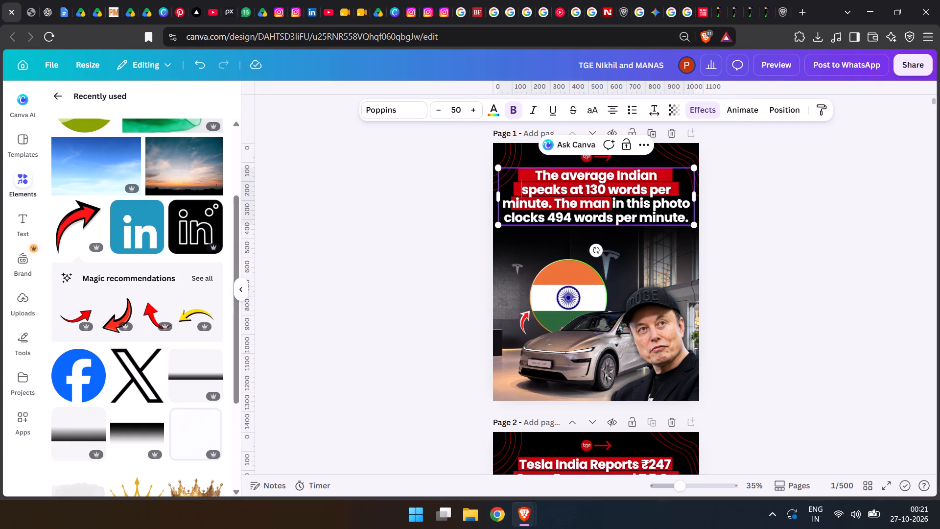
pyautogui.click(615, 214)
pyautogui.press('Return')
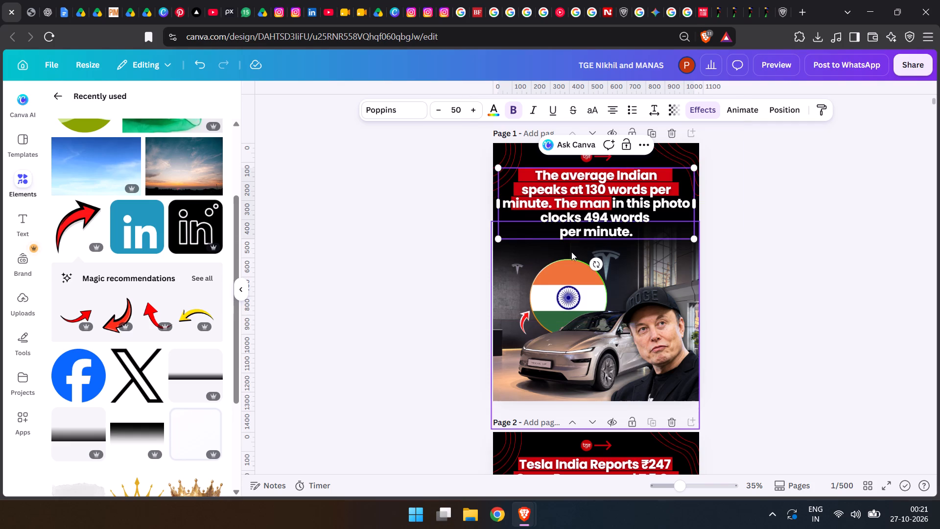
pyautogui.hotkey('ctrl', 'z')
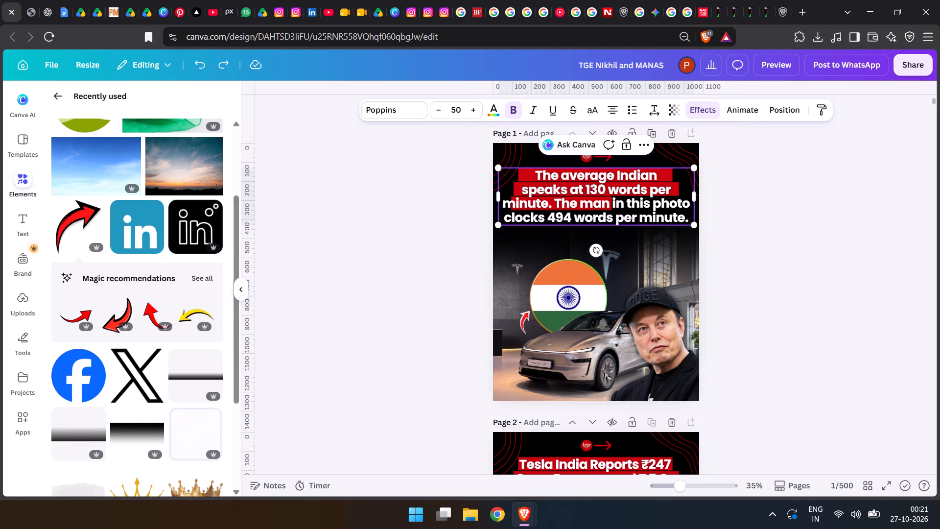
# Insert a line break before the final "minute." in the page 1 headline.
pyautogui.click(636, 216)
pyautogui.press('Return')
pyautogui.doubleClick(420, 248)
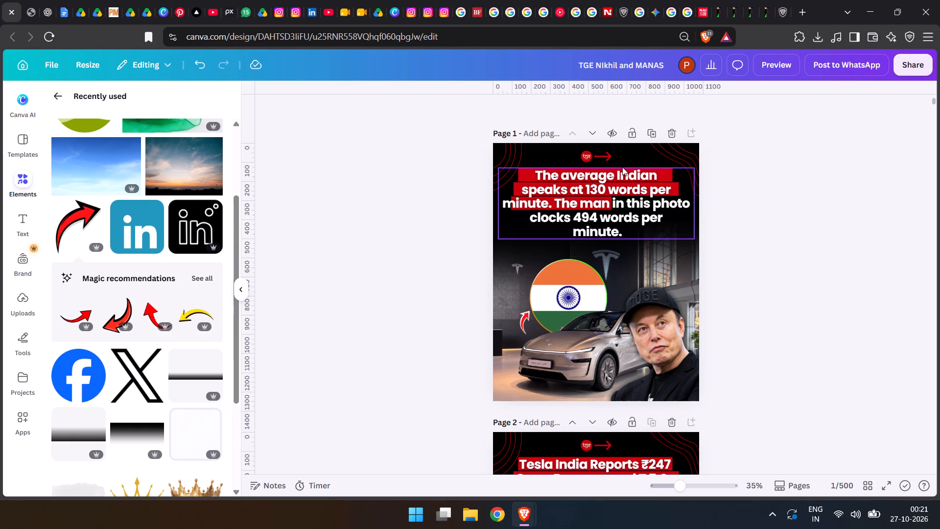
# Delete the man's cutout, flag circle, car, red arrow and background photo from page 1.
pyautogui.click(589, 184)
pyautogui.doubleClick(623, 230)
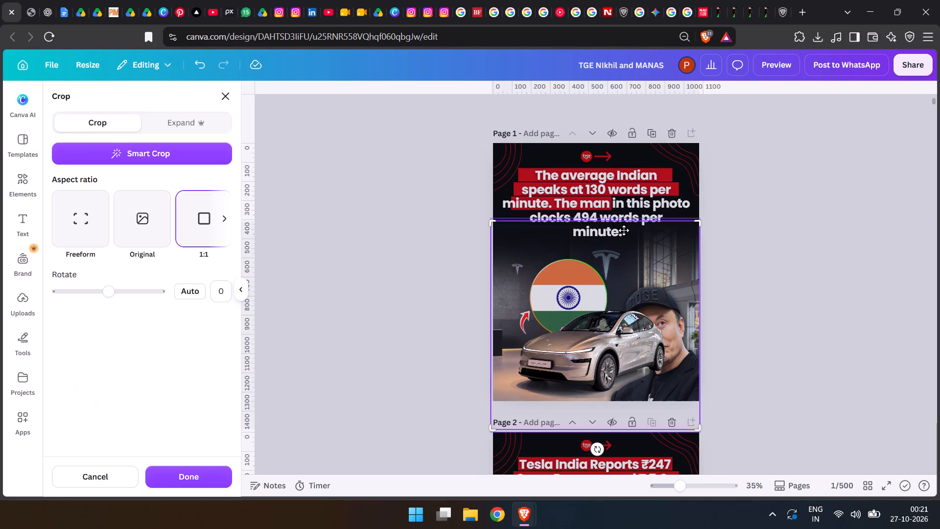
pyautogui.press('Delete')
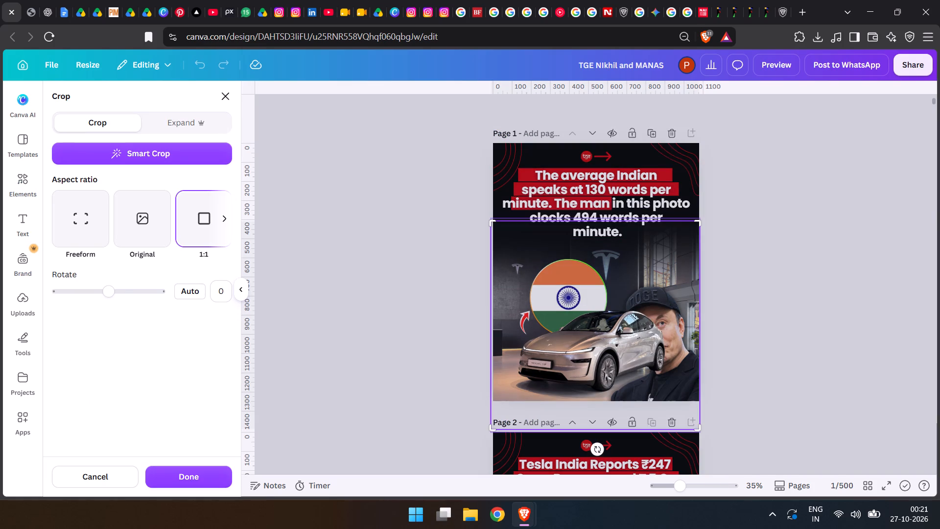
pyautogui.click(641, 361)
pyautogui.press('Delete')
pyautogui.click(568, 319)
pyautogui.press('Delete')
pyautogui.click(598, 346)
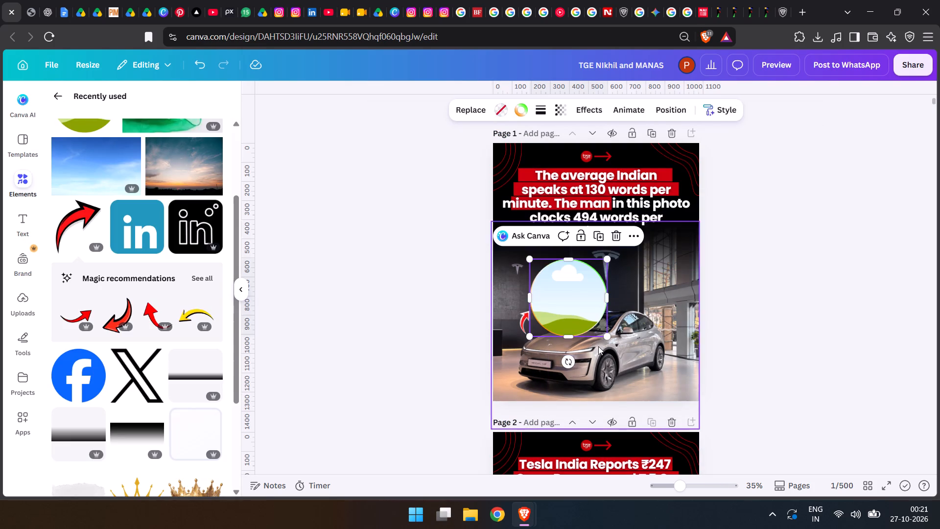
pyautogui.press('Delete')
pyautogui.click(577, 300)
pyautogui.press('Delete')
pyautogui.click(529, 324)
pyautogui.press('Delete')
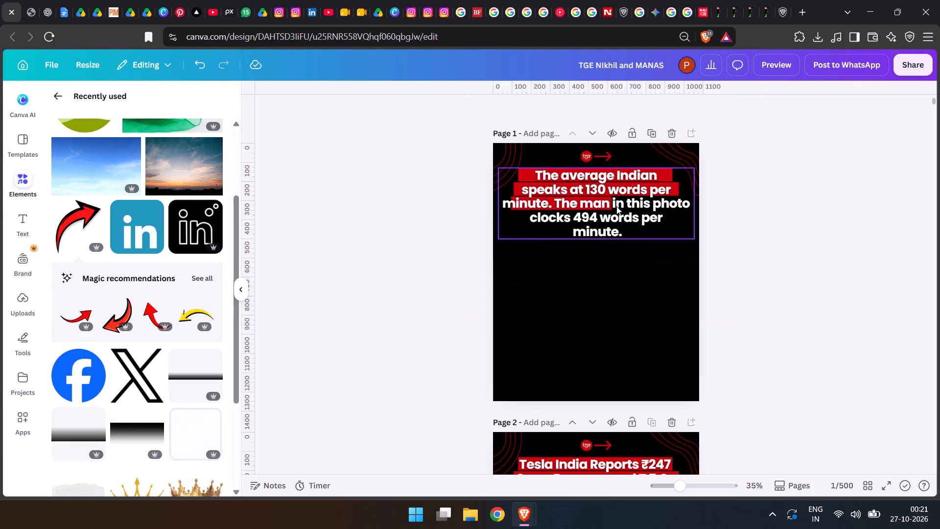
# Replace the full stop at the end of the page 1 headline with "| SWIPE".
pyautogui.doubleClick(605, 211)
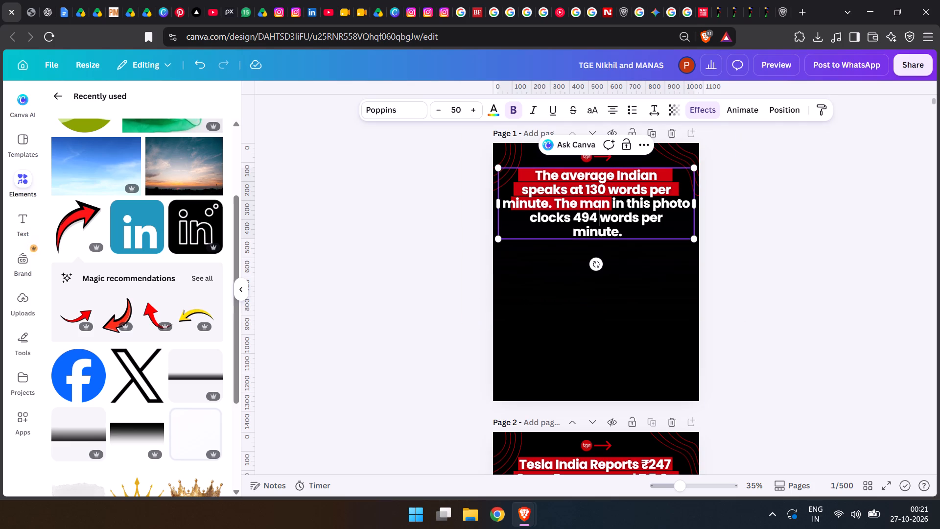
pyautogui.click(626, 232)
pyautogui.press('BackSpace')
pyautogui.press('space')
pyautogui.press('space')
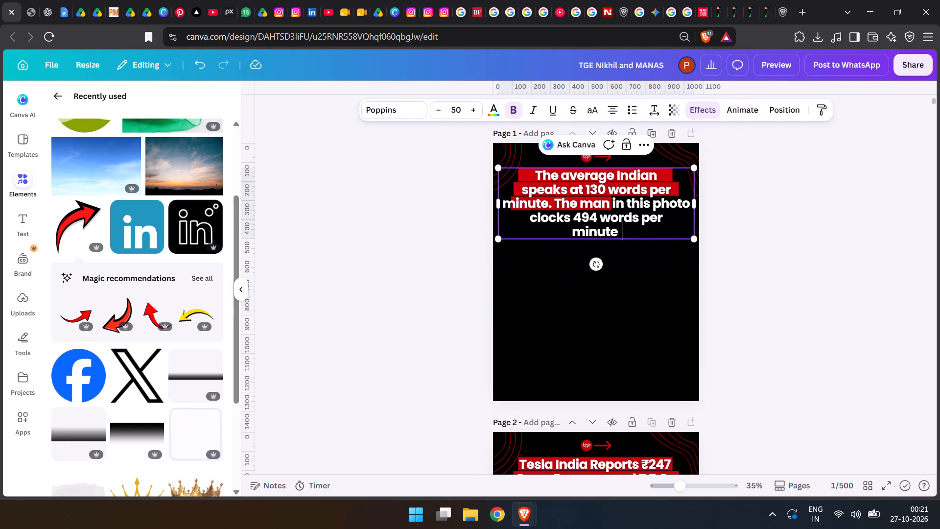
pyautogui.hotkey('shift', '|')
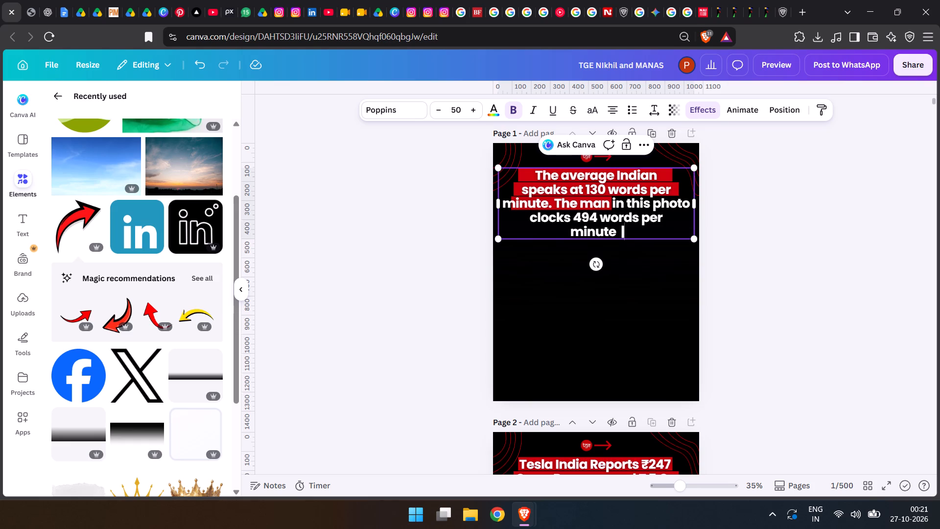
pyautogui.write('SWIE')
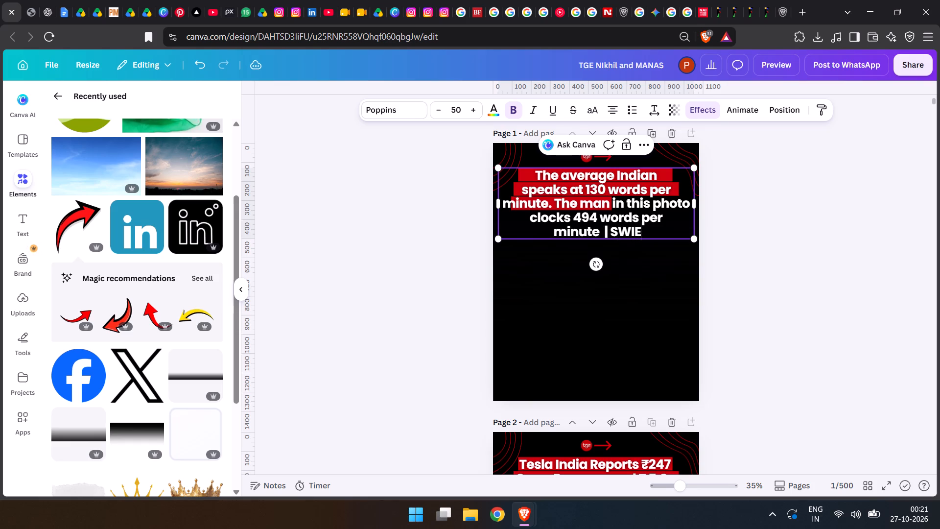
pyautogui.press('BackSpace')
pyautogui.write('PE')
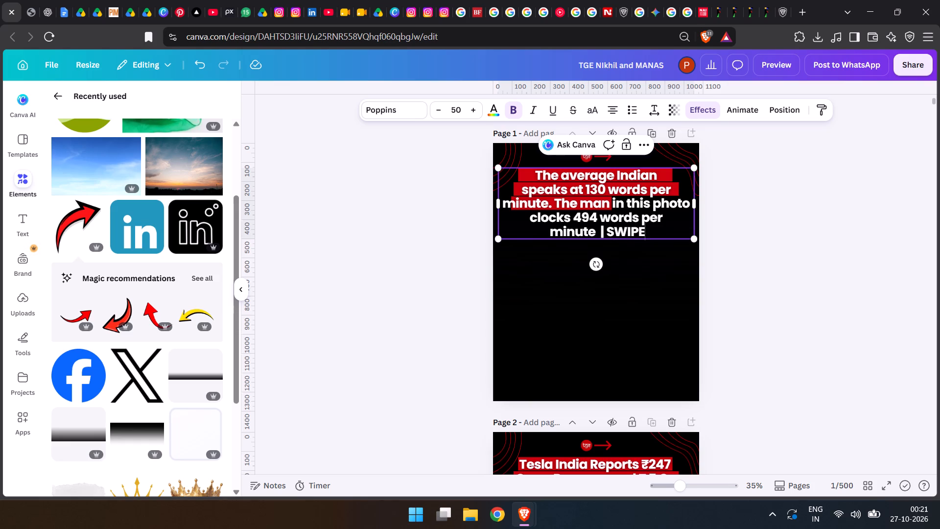
pyautogui.doubleClick(780, 288)
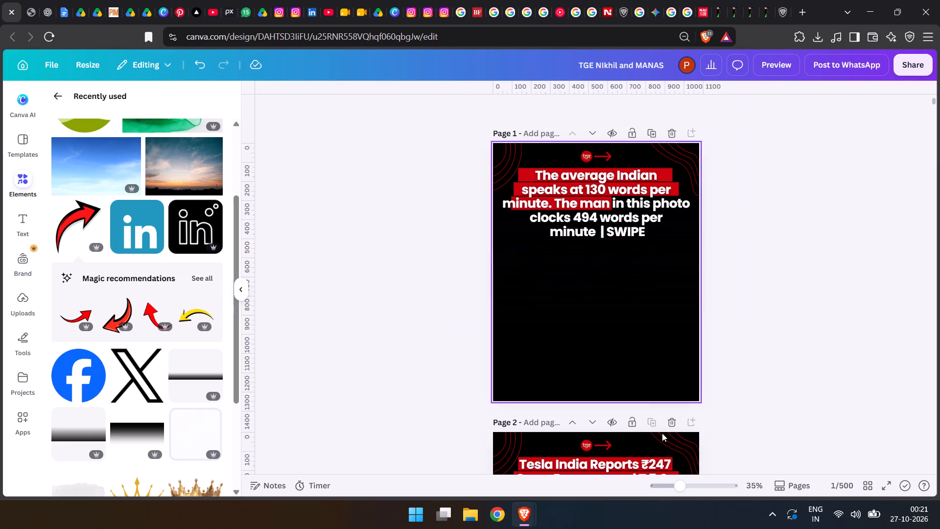
pyautogui.click(648, 458)
pyautogui.click(445, 323)
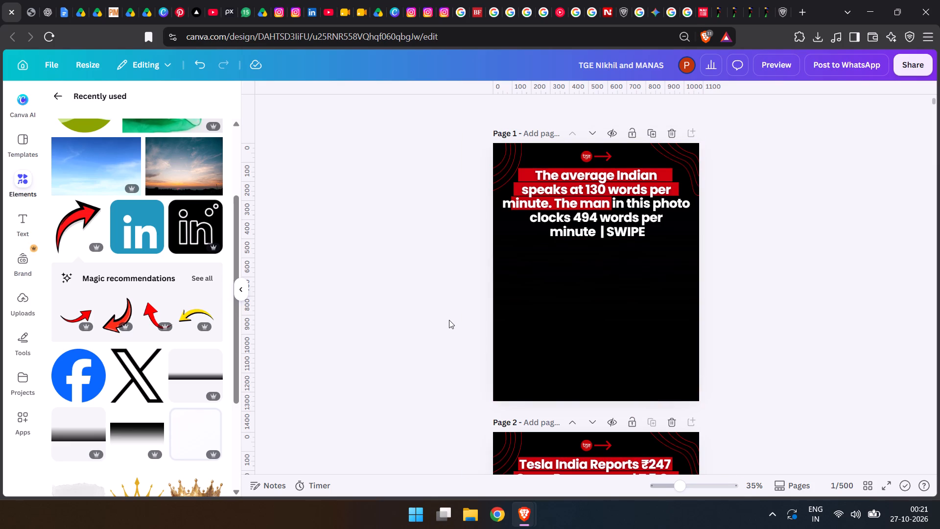
# Move the red highlight bar on the headline's third line behind "The man in this photo" and widen it to about 733.
pyautogui.click(613, 220)
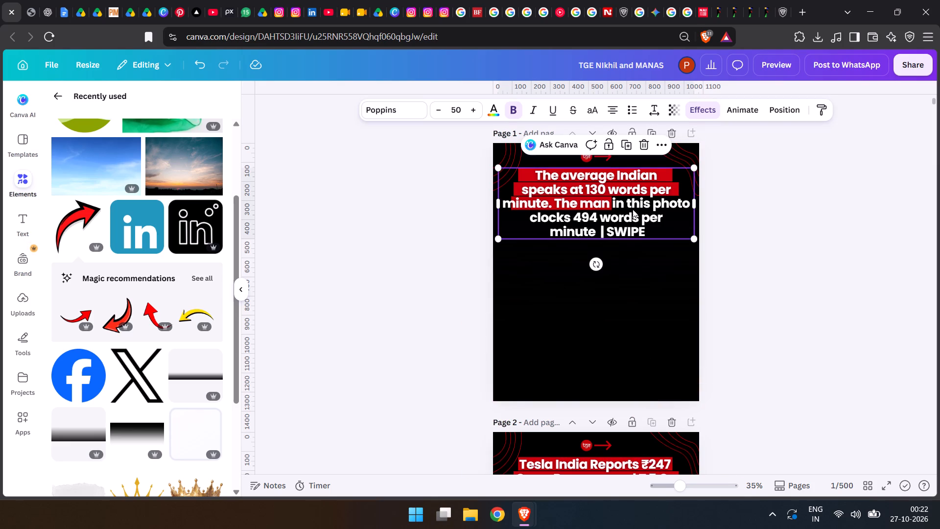
pyautogui.click(786, 105)
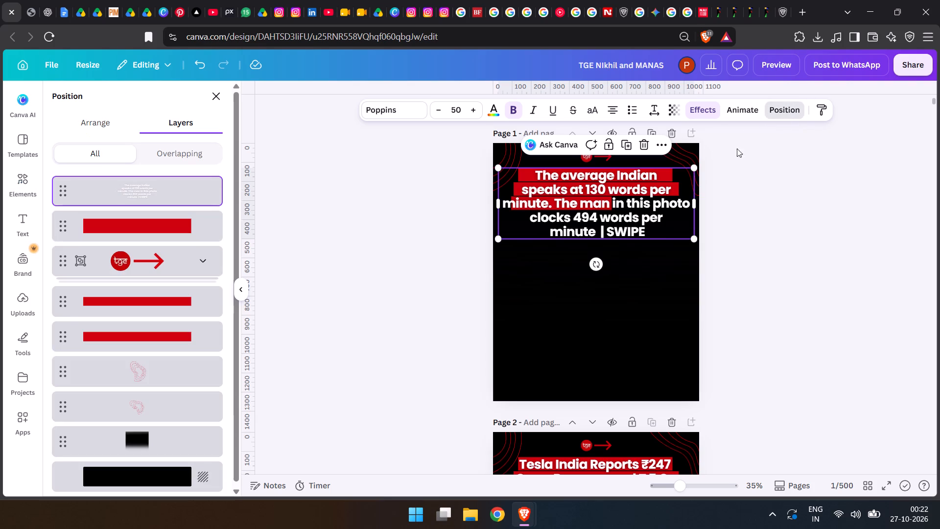
pyautogui.click(188, 229)
pyautogui.moveTo(567, 238); pyautogui.dragTo(575, 238)
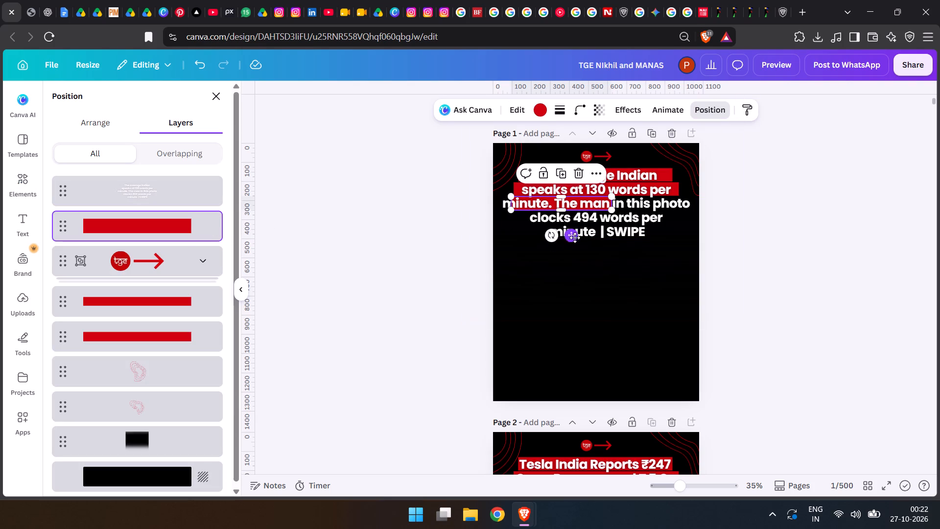
pyautogui.moveTo(575, 238); pyautogui.dragTo(608, 238)
pyautogui.moveTo(654, 205); pyautogui.dragTo(684, 206)
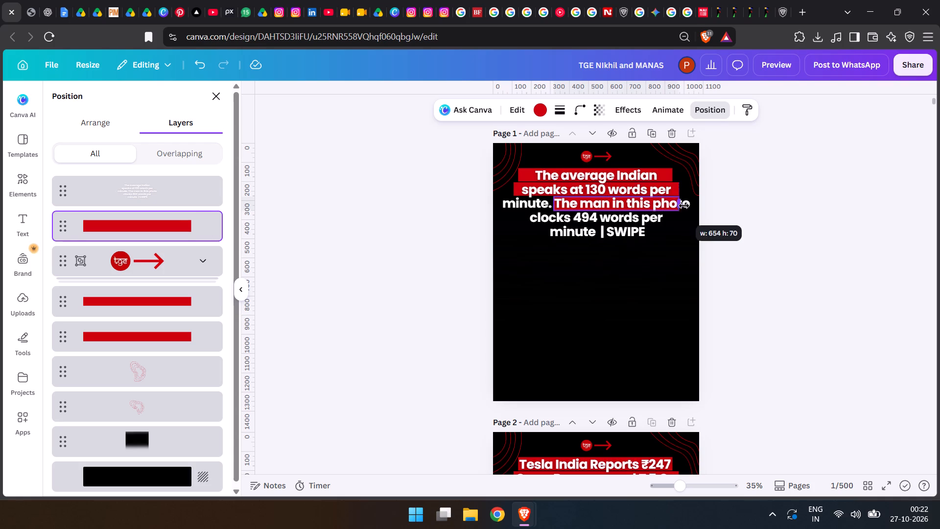
pyautogui.moveTo(684, 206); pyautogui.dragTo(692, 206)
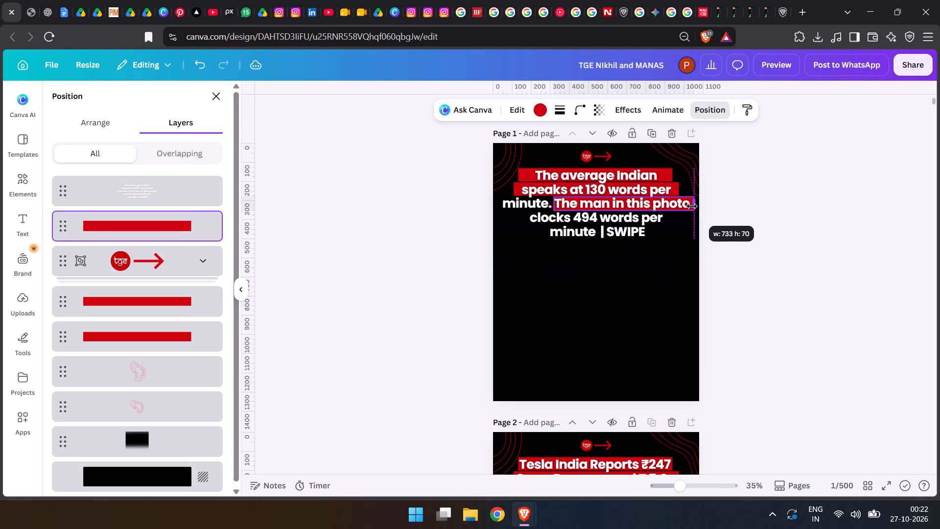
pyautogui.moveTo(692, 206); pyautogui.dragTo(693, 206)
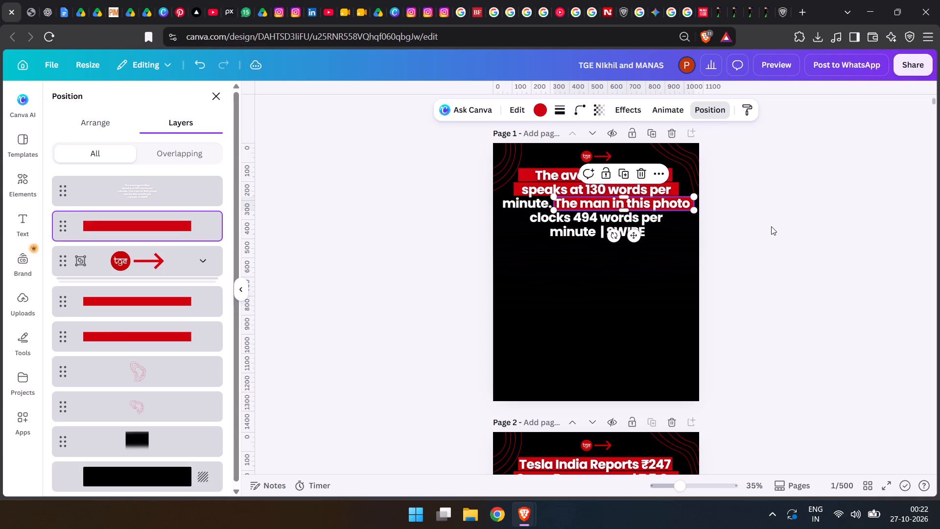
pyautogui.doubleClick(771, 226)
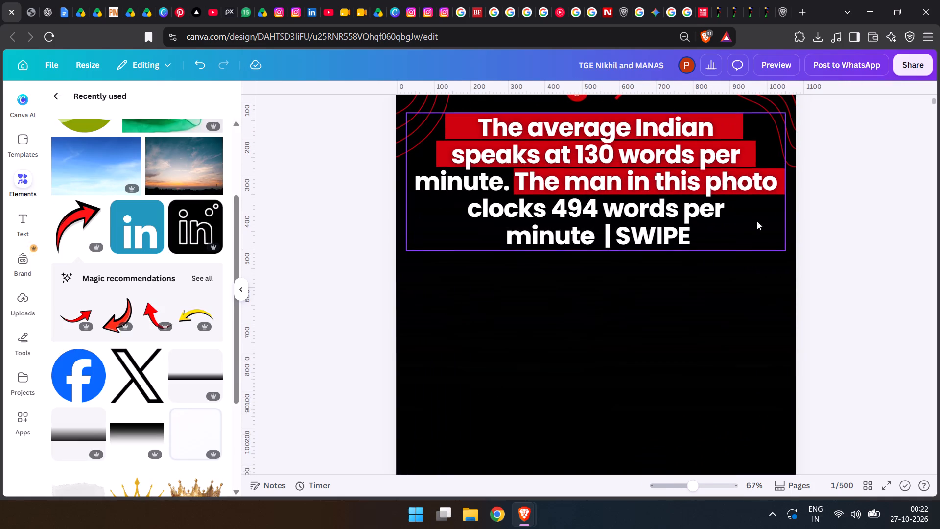
# Move the red highlight bar on the headline's second line behind "clocks 494 words per" and narrow it to fit that text.
pyautogui.click(708, 209)
pyautogui.click(783, 113)
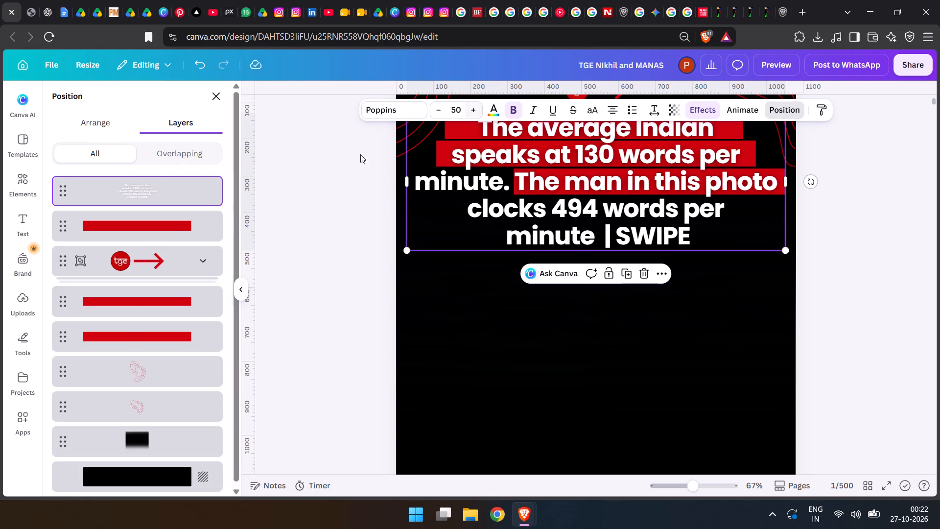
pyautogui.click(130, 308)
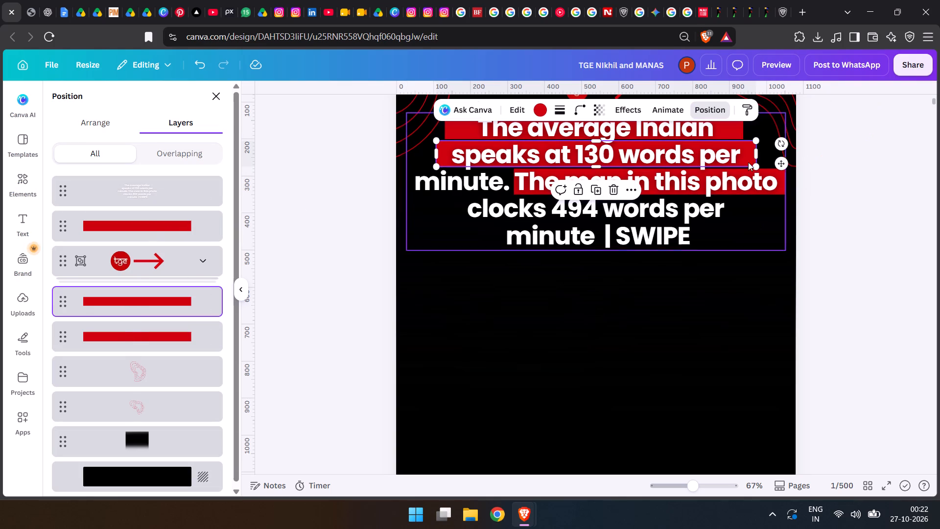
pyautogui.moveTo(740, 147); pyautogui.dragTo(756, 207)
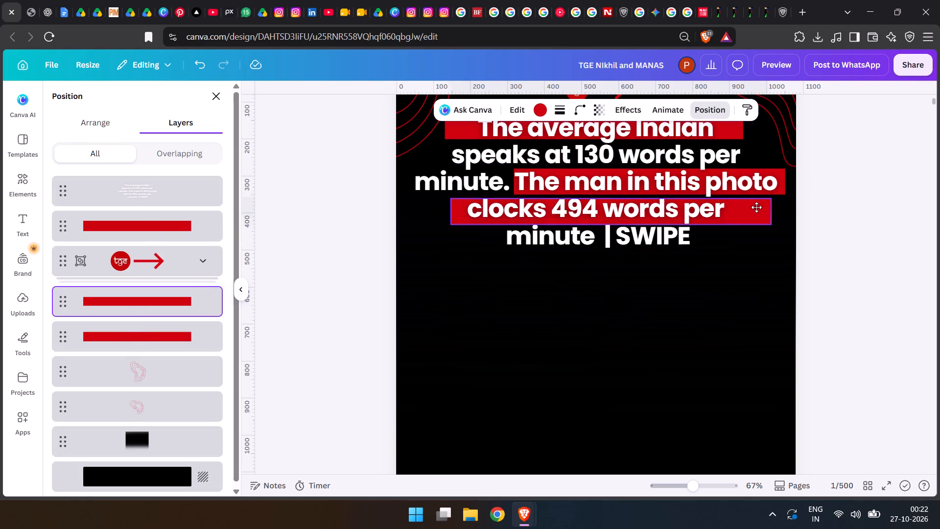
pyautogui.moveTo(756, 207); pyautogui.dragTo(759, 203)
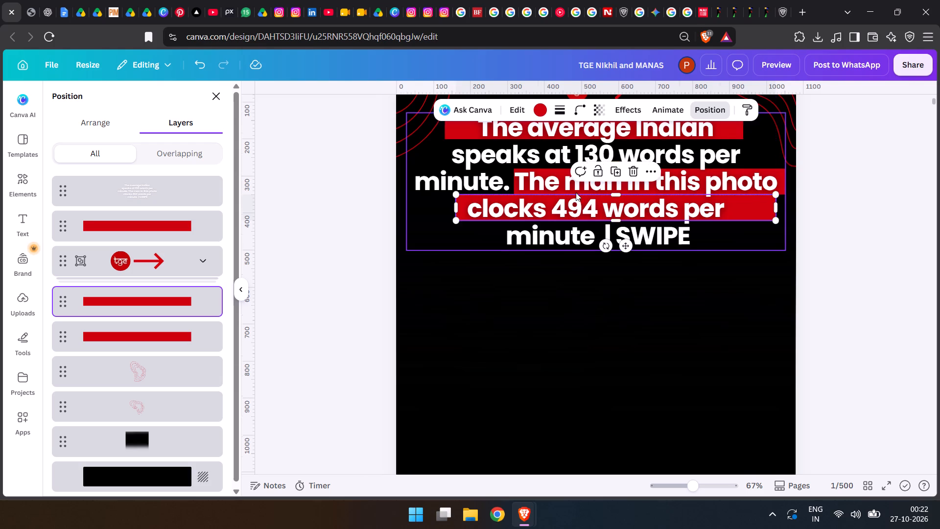
pyautogui.click(522, 201)
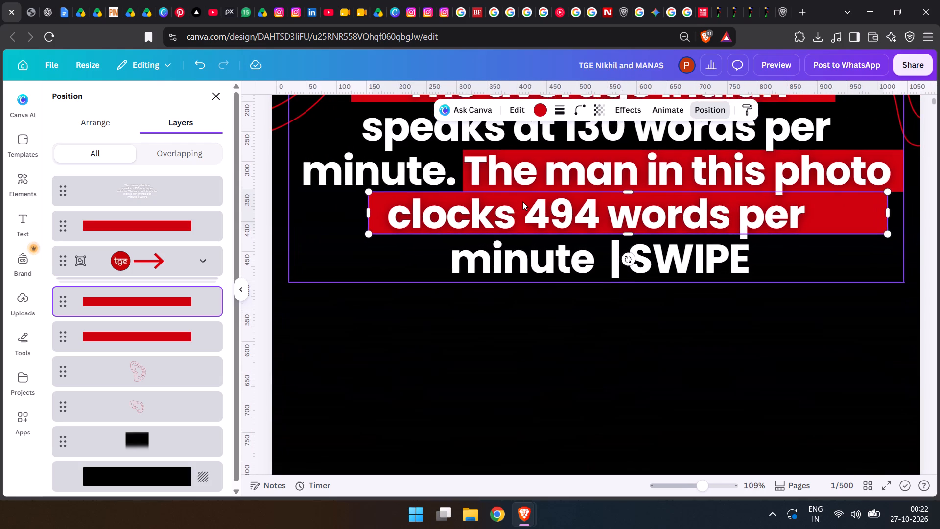
pyautogui.moveTo(522, 201); pyautogui.dragTo(522, 209)
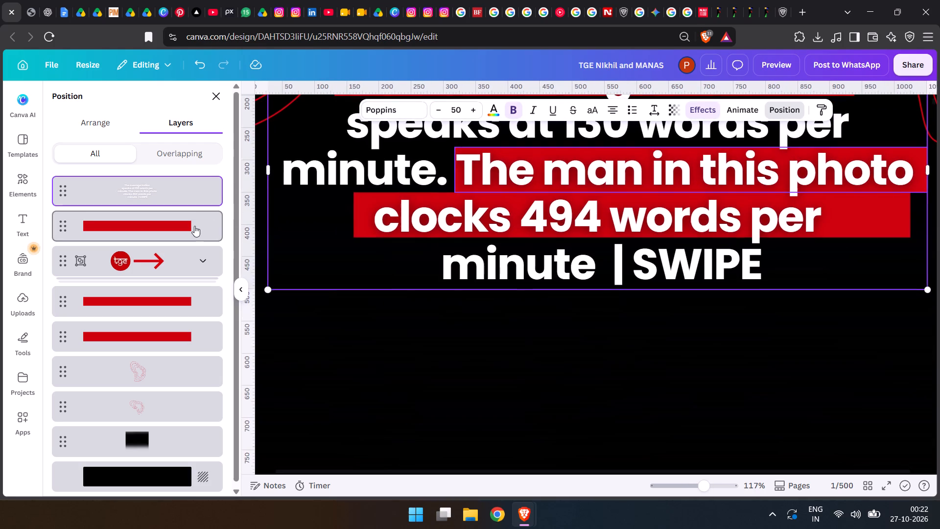
pyautogui.click(192, 226)
pyautogui.click(190, 299)
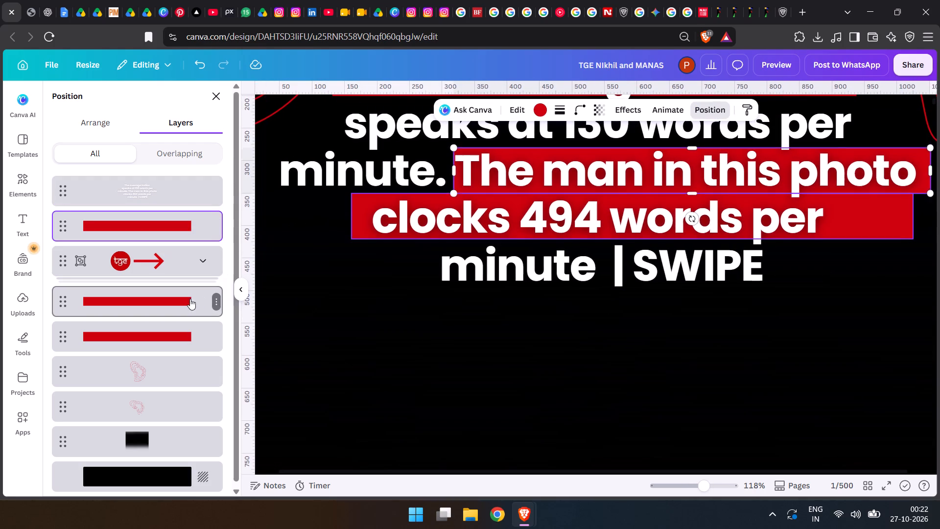
pyautogui.click(510, 205)
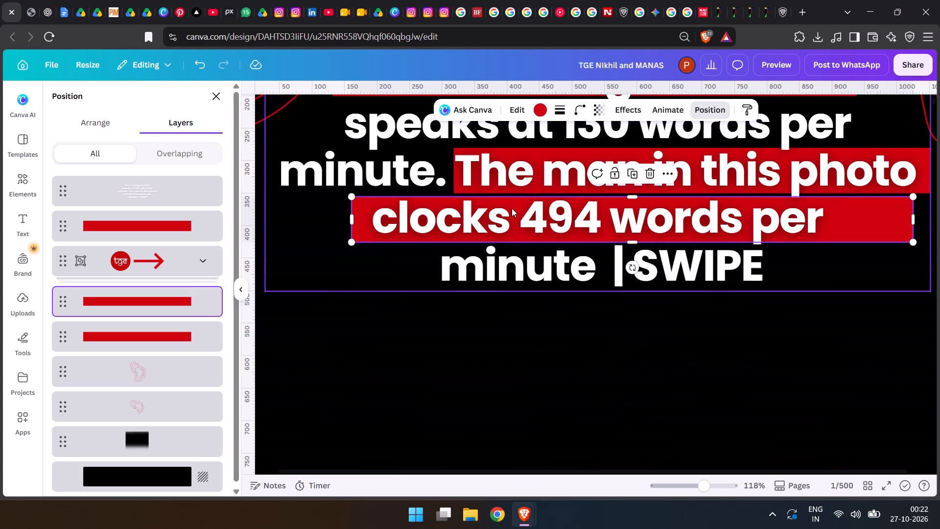
pyautogui.moveTo(353, 219); pyautogui.dragTo(370, 219)
pyautogui.moveTo(914, 219); pyautogui.dragTo(835, 229)
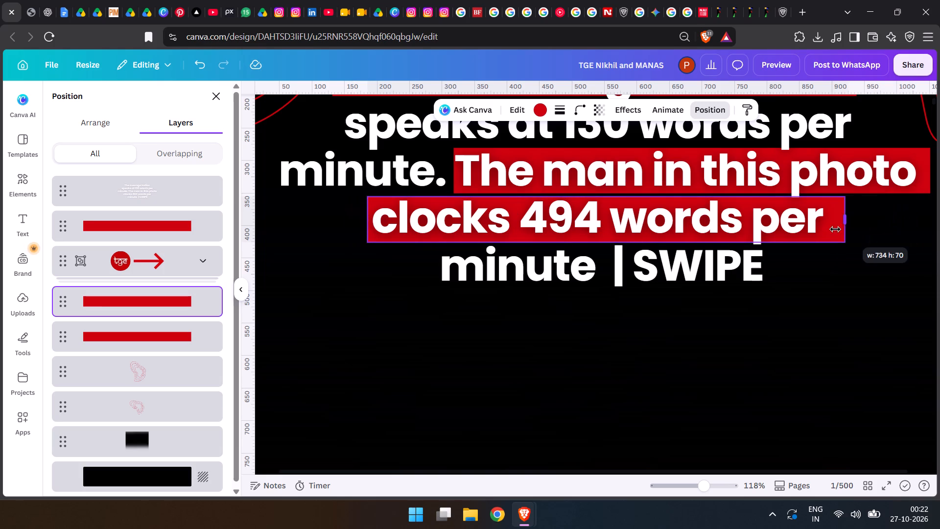
pyautogui.moveTo(835, 229); pyautogui.dragTo(831, 229)
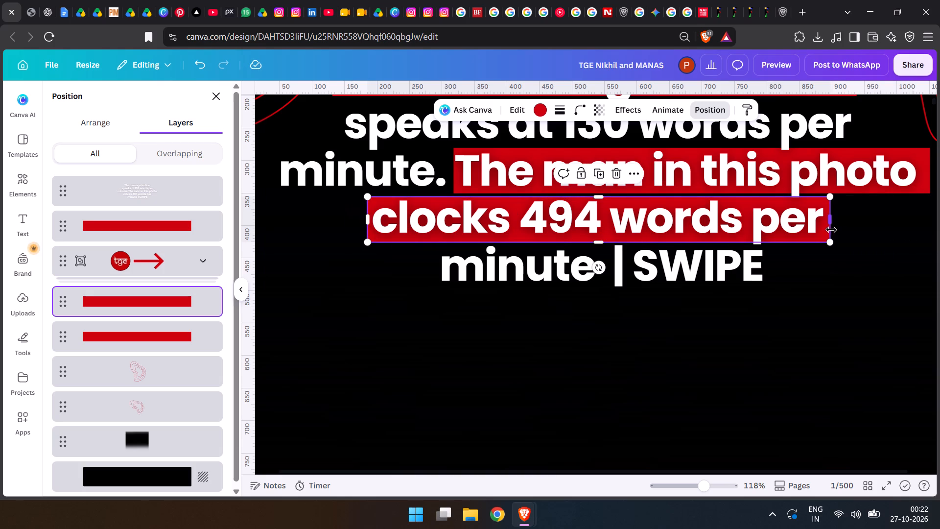
# Move the red highlight bar on the headline's first line down behind "minute", just below the "clocks 494 words per" bar.
pyautogui.click(145, 222)
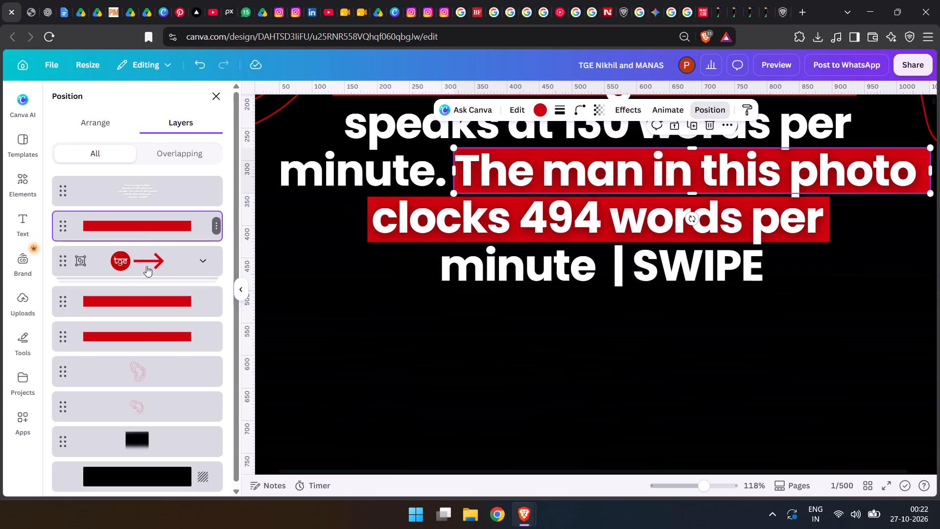
pyautogui.click(142, 333)
pyautogui.scroll(1, 399, 140)
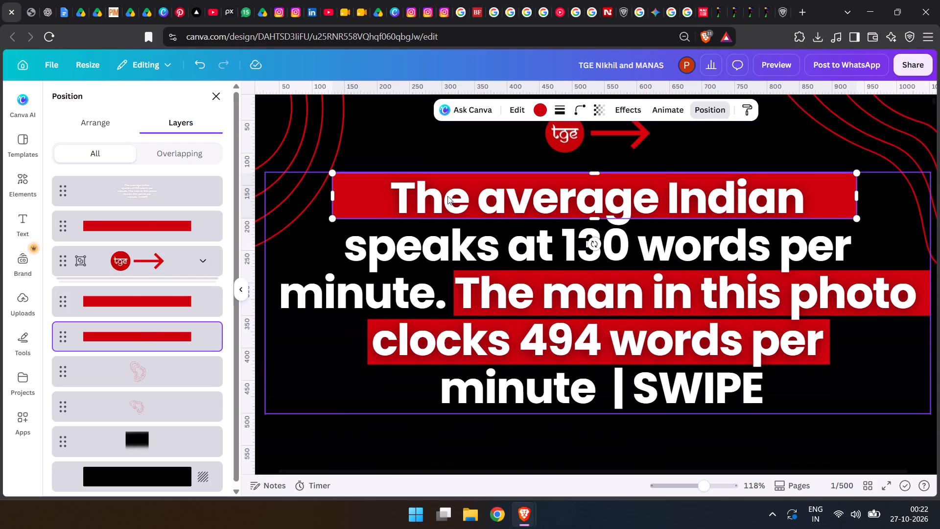
pyautogui.moveTo(368, 184); pyautogui.dragTo(456, 376)
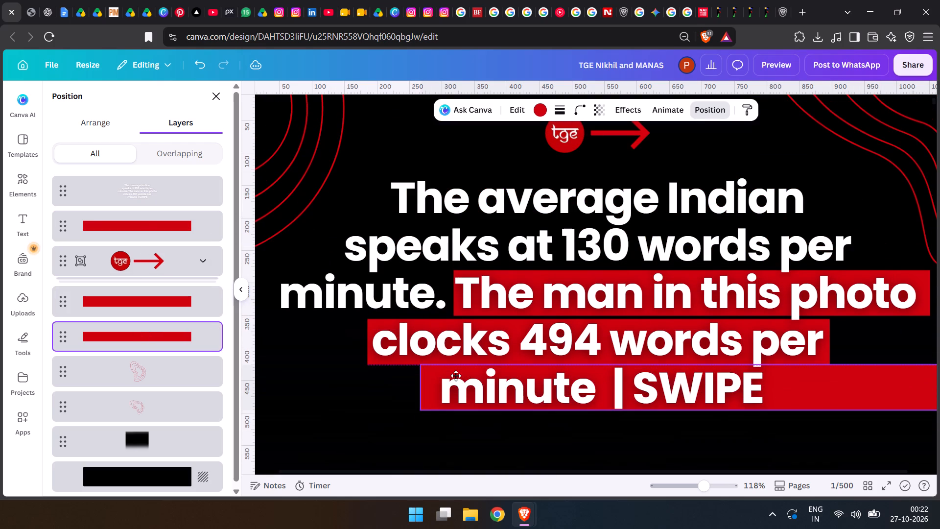
pyautogui.moveTo(456, 376); pyautogui.dragTo(461, 380)
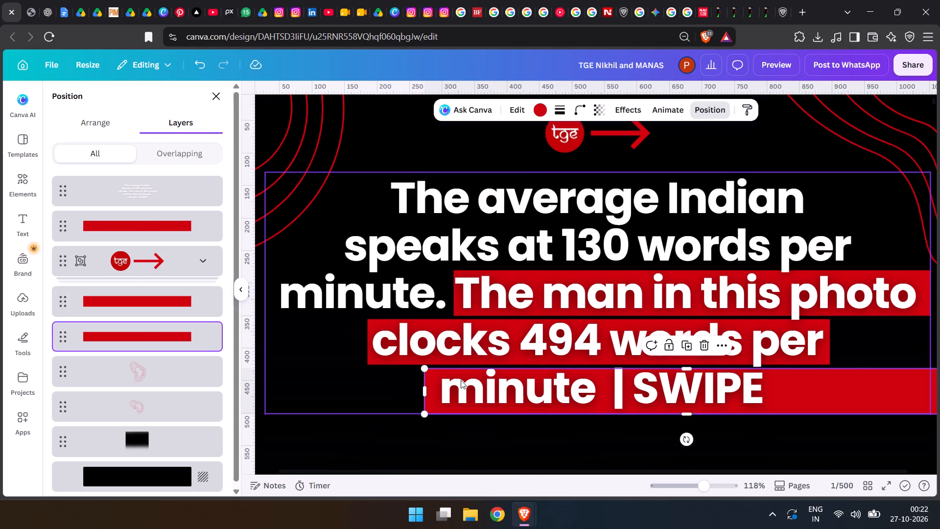
pyautogui.click(415, 403)
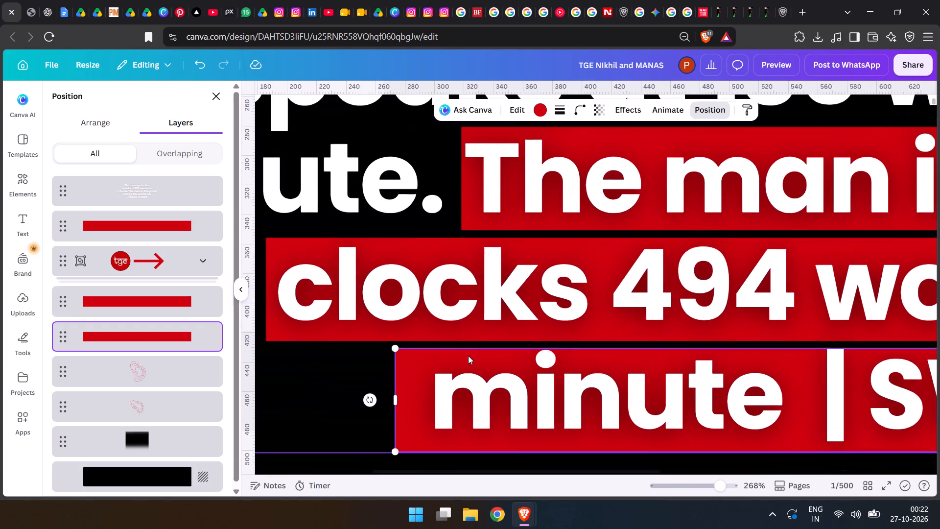
pyautogui.moveTo(464, 356); pyautogui.dragTo(467, 351)
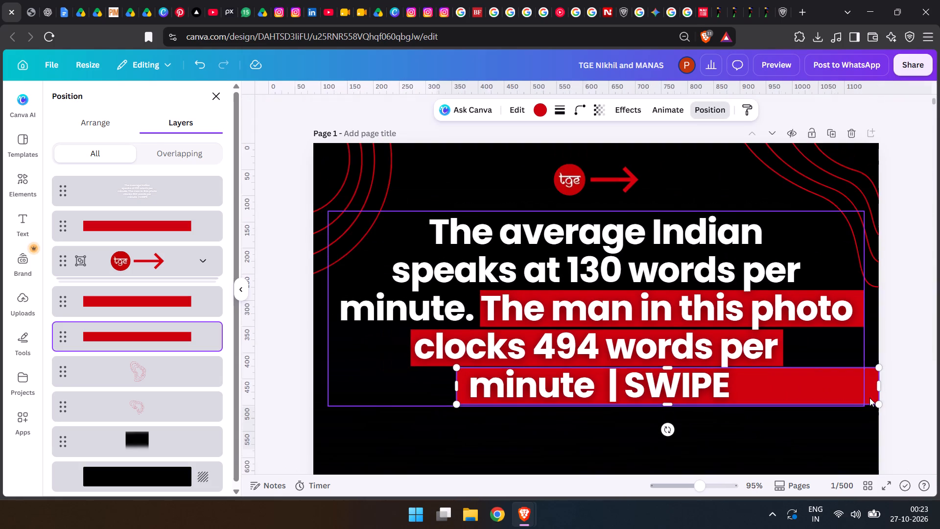
# Narrow the red highlight bar on the headline's last line so it covers only "minute".
pyautogui.click(903, 385)
pyautogui.rightClick(901, 385)
pyautogui.click(875, 418)
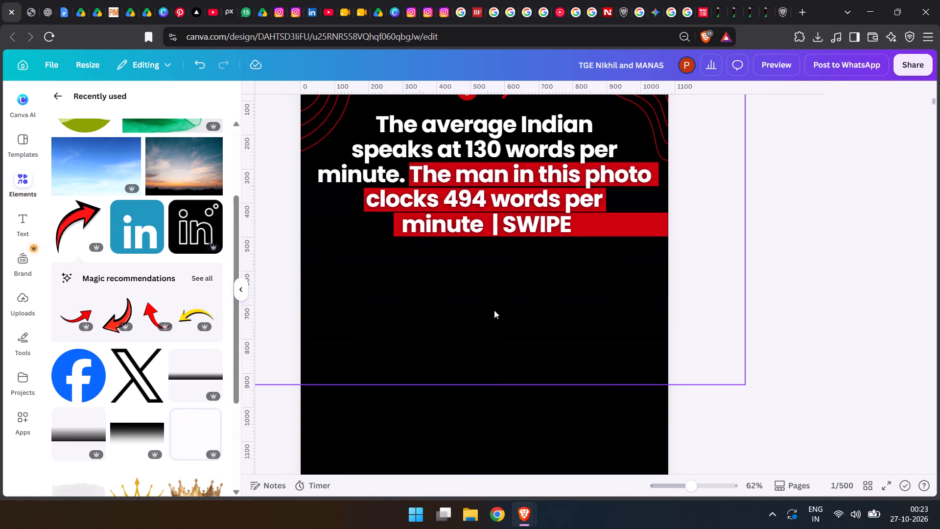
pyautogui.click(508, 310)
pyautogui.click(764, 112)
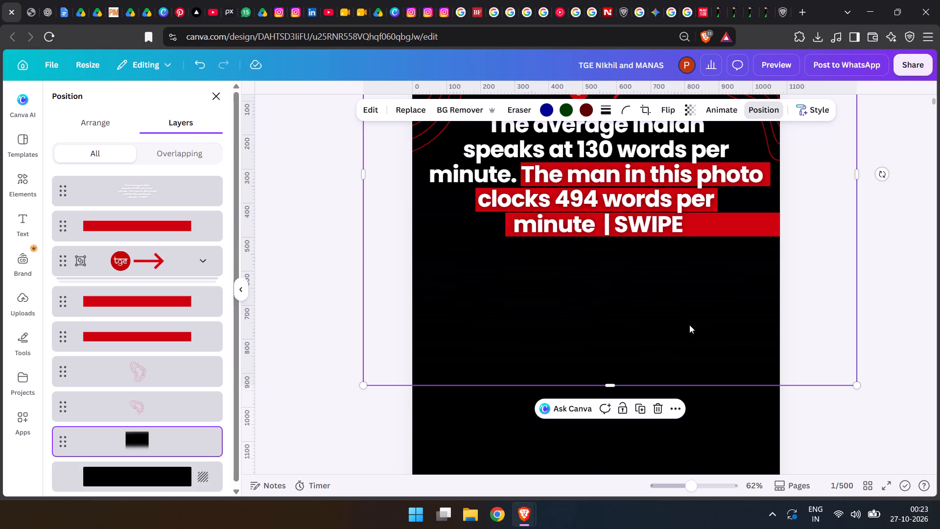
pyautogui.click(162, 231)
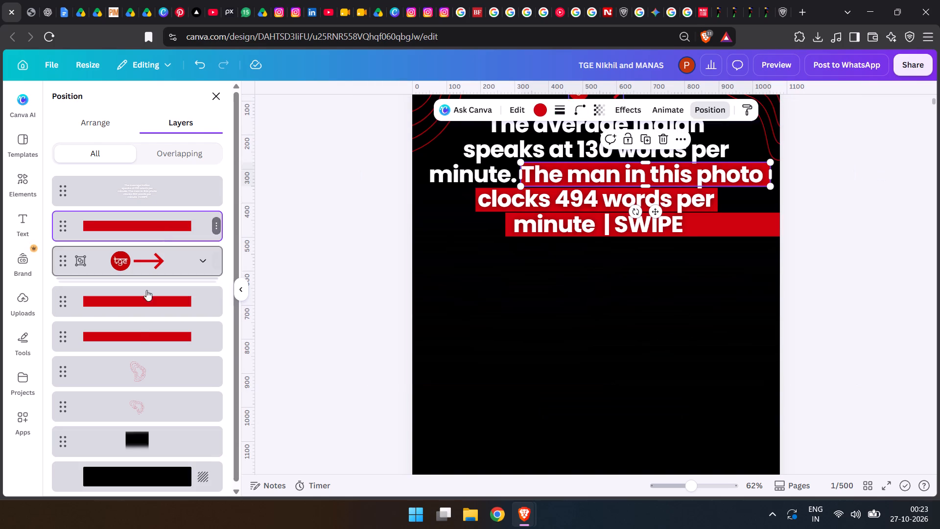
pyautogui.click(139, 330)
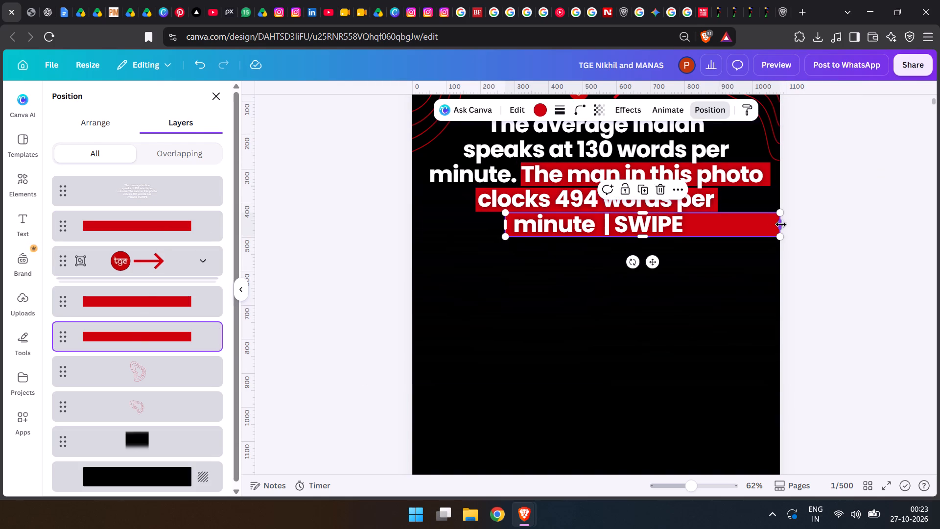
pyautogui.moveTo(781, 224); pyautogui.dragTo(604, 221)
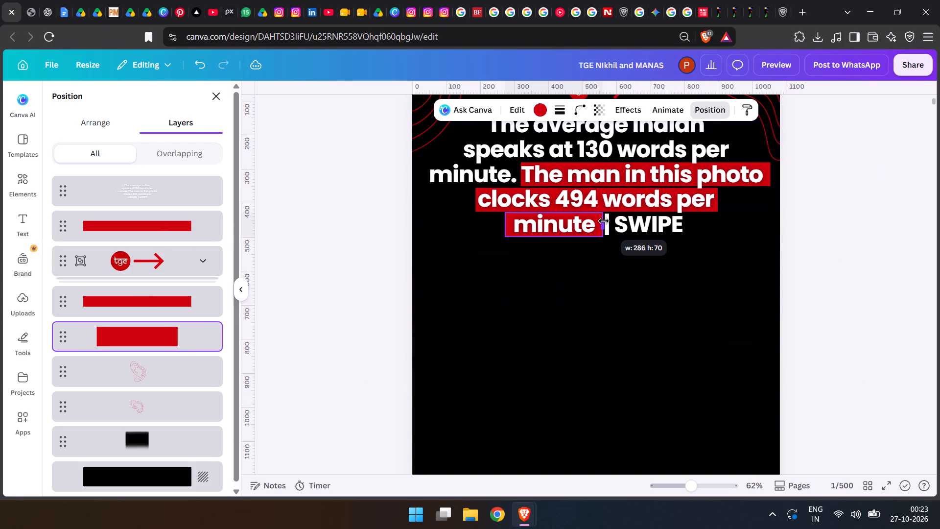
pyautogui.moveTo(604, 221); pyautogui.dragTo(602, 221)
# Nudge the red bar behind "The man in this photo" slightly upward and trim its end to fit the text.
pyautogui.click(182, 227)
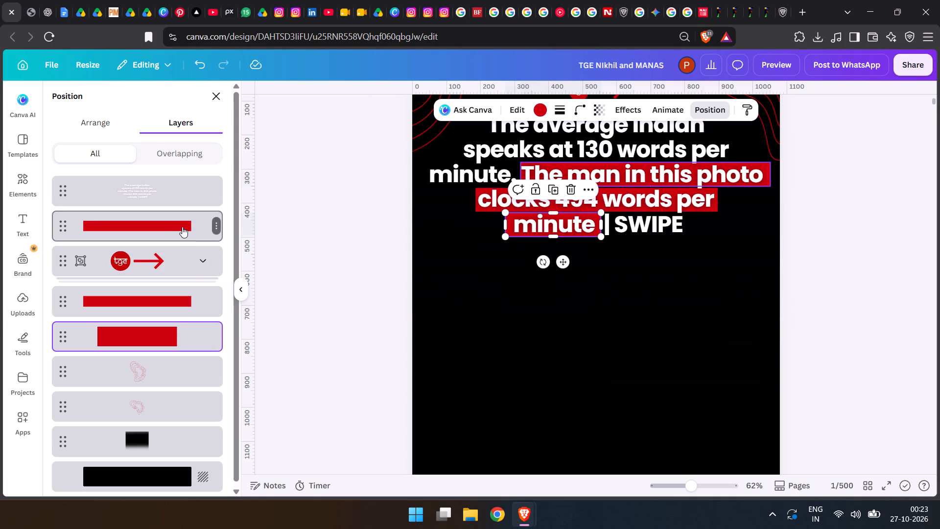
pyautogui.click(622, 168)
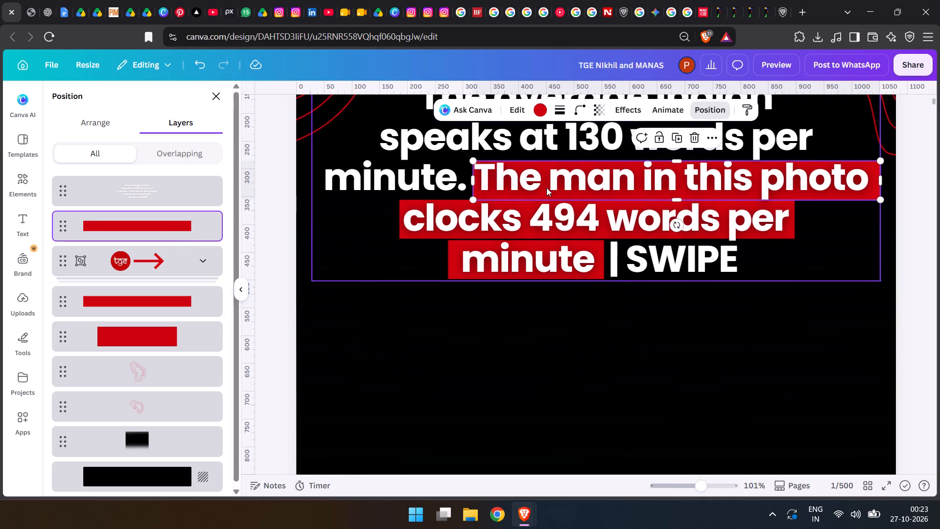
pyautogui.click(546, 188)
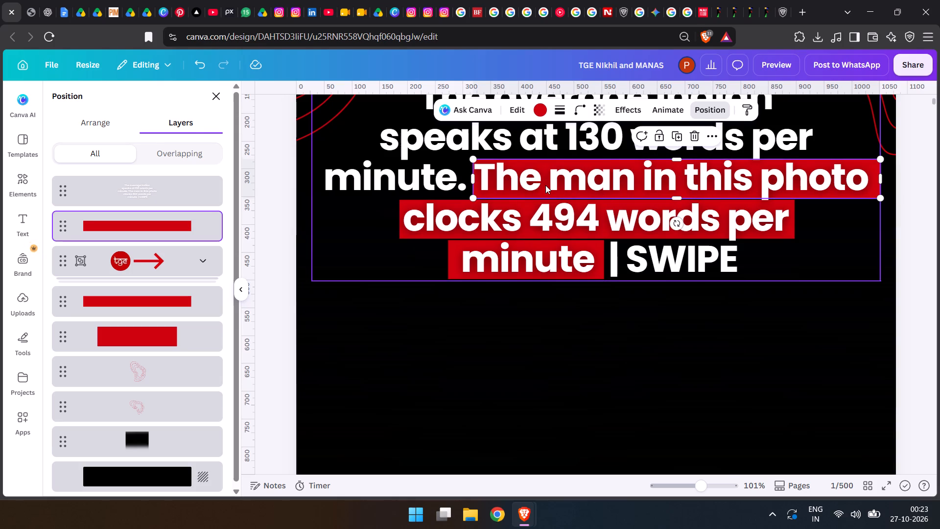
pyautogui.moveTo(883, 181); pyautogui.dragTo(882, 181)
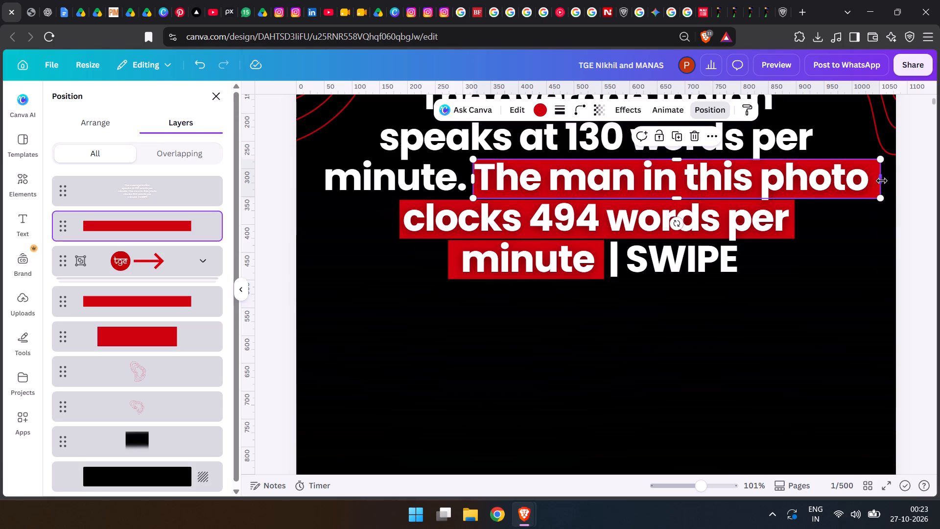
pyautogui.moveTo(882, 181); pyautogui.dragTo(874, 179)
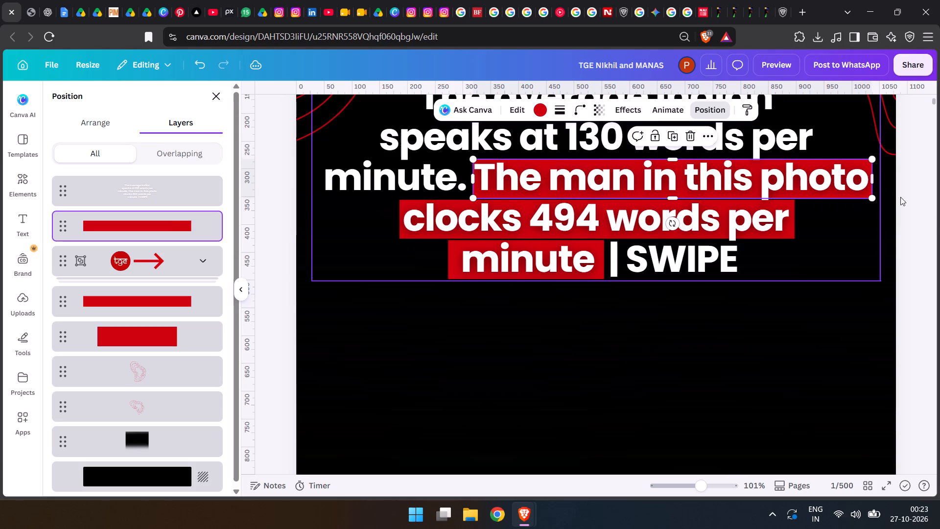
pyautogui.doubleClick(929, 224)
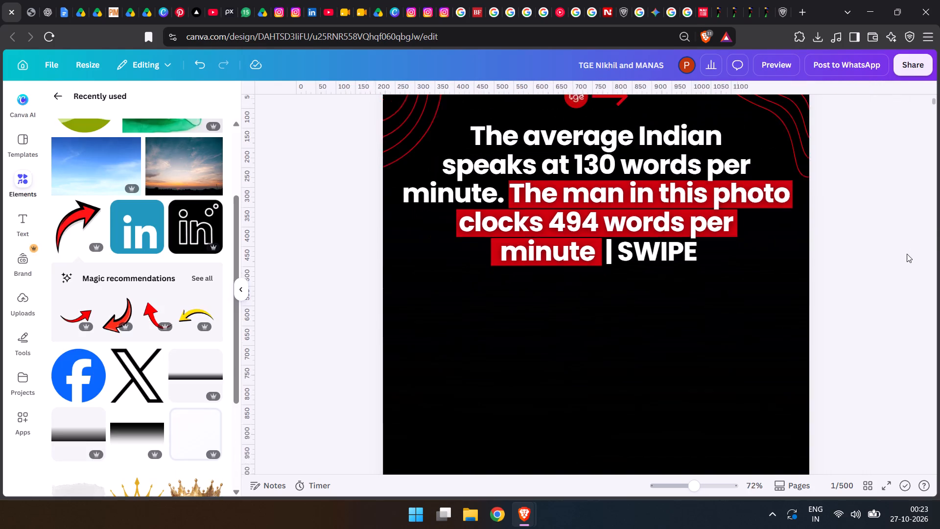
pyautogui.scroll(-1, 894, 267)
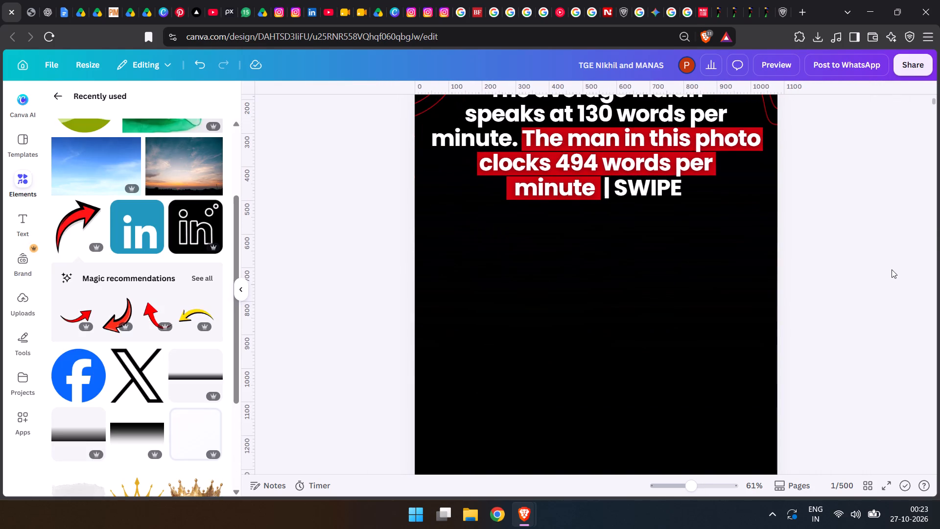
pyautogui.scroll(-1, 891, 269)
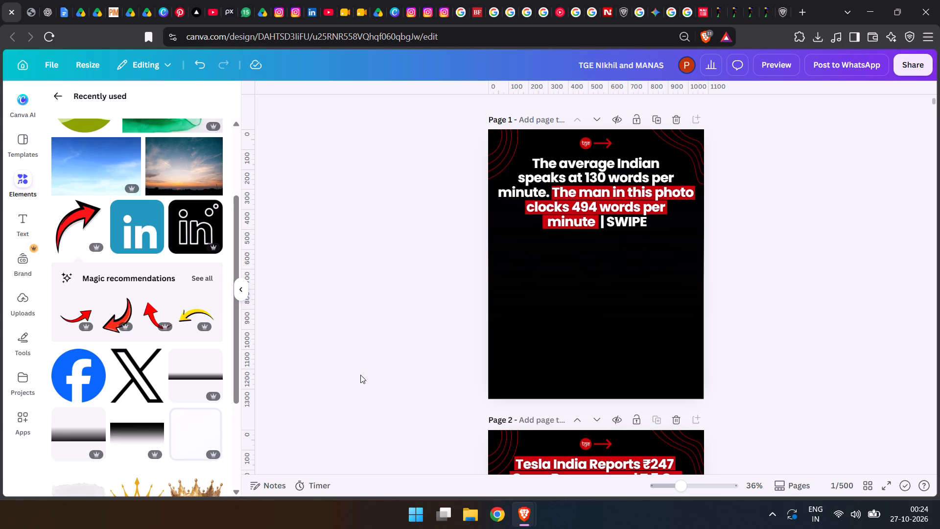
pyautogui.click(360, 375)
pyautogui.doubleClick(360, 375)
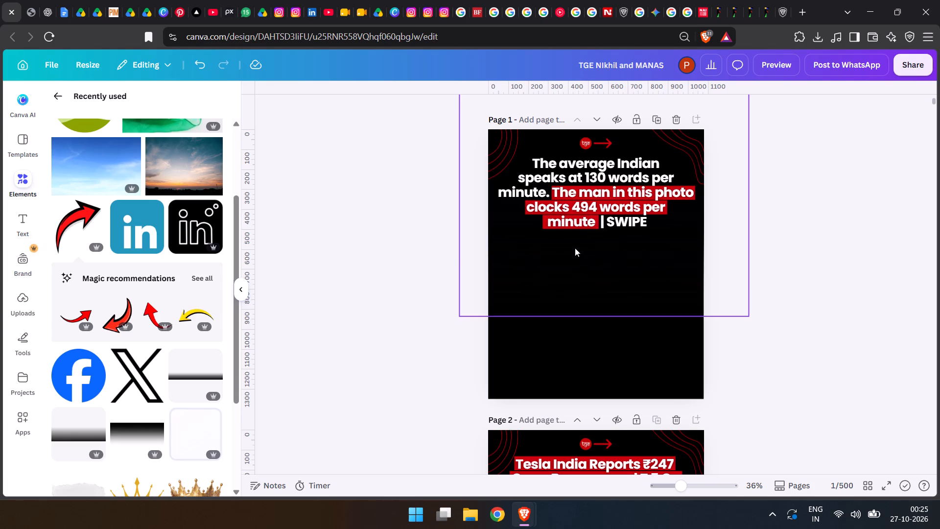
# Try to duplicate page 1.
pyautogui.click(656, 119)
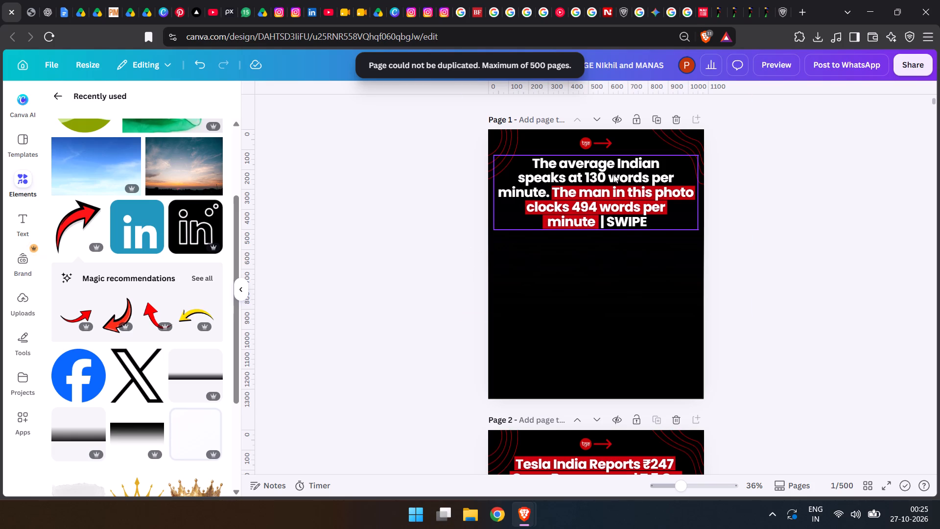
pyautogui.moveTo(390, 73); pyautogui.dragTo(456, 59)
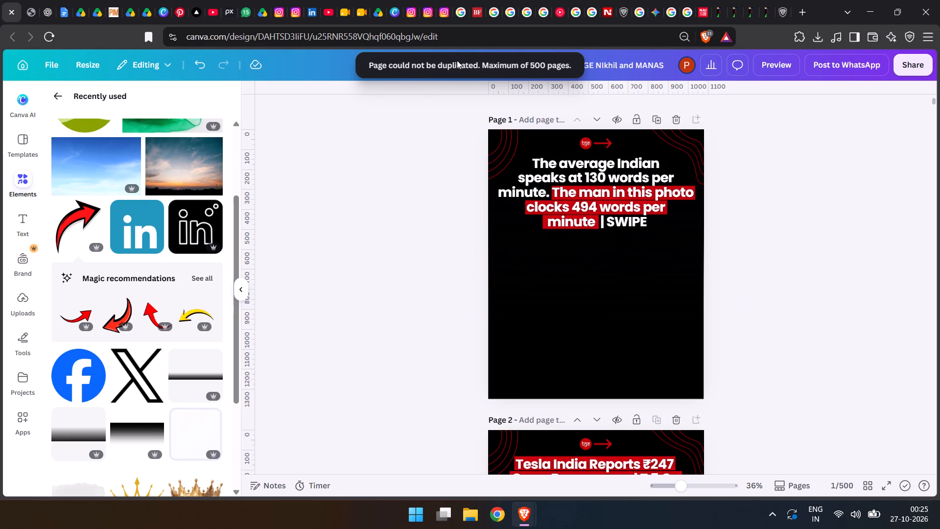
# Delete the blank black page 3.
pyautogui.scroll(-8, 444, 157)
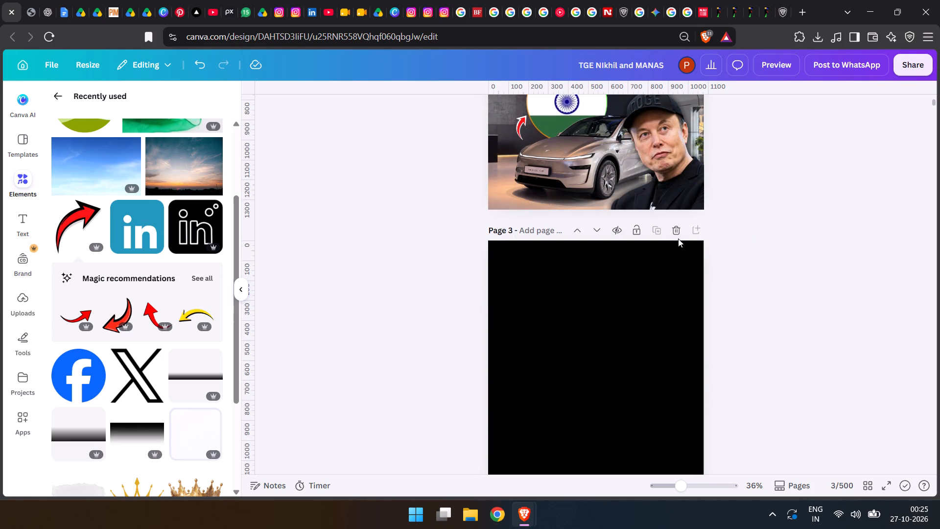
pyautogui.click(679, 234)
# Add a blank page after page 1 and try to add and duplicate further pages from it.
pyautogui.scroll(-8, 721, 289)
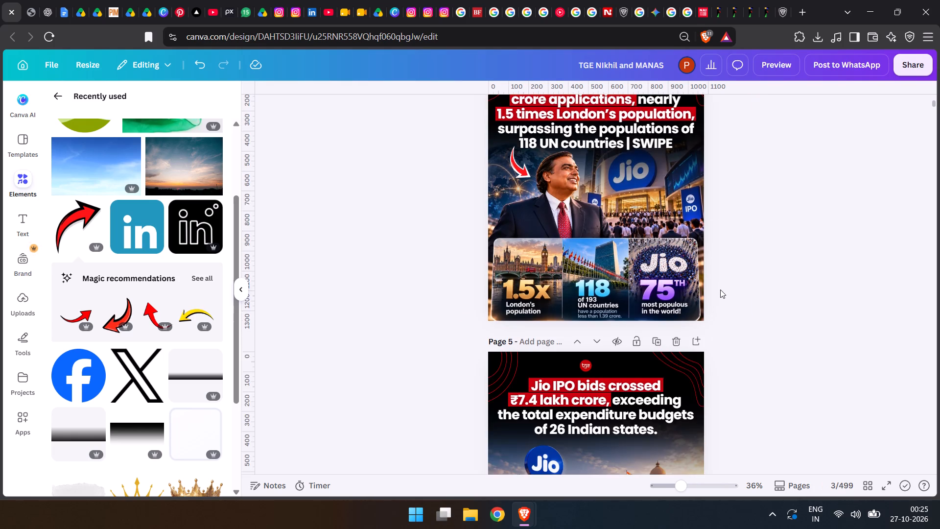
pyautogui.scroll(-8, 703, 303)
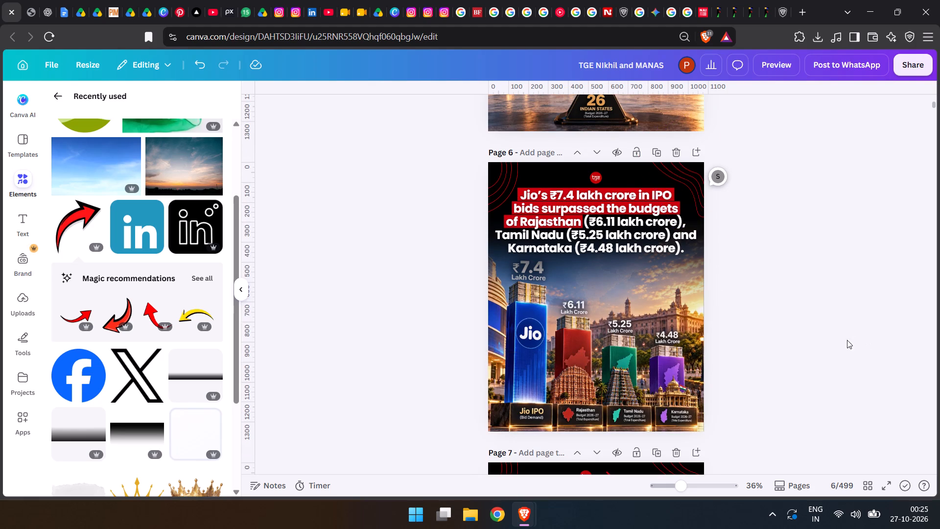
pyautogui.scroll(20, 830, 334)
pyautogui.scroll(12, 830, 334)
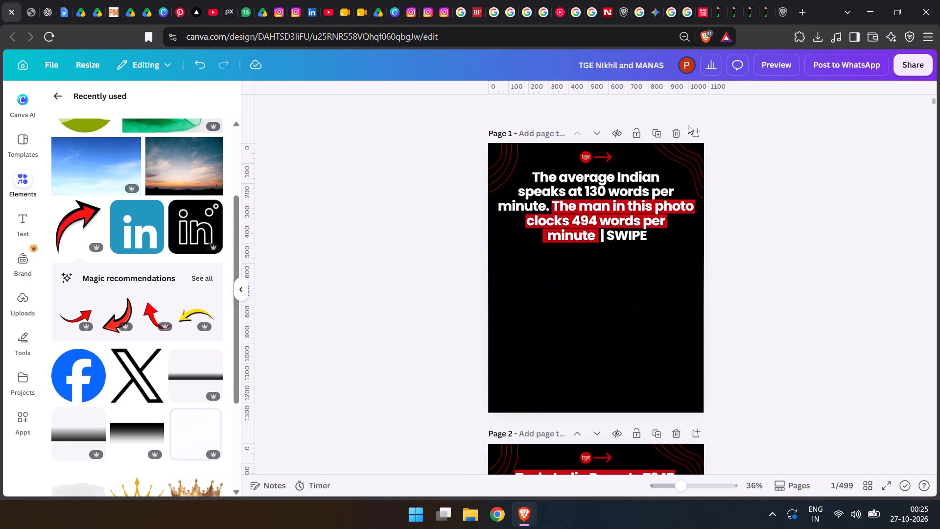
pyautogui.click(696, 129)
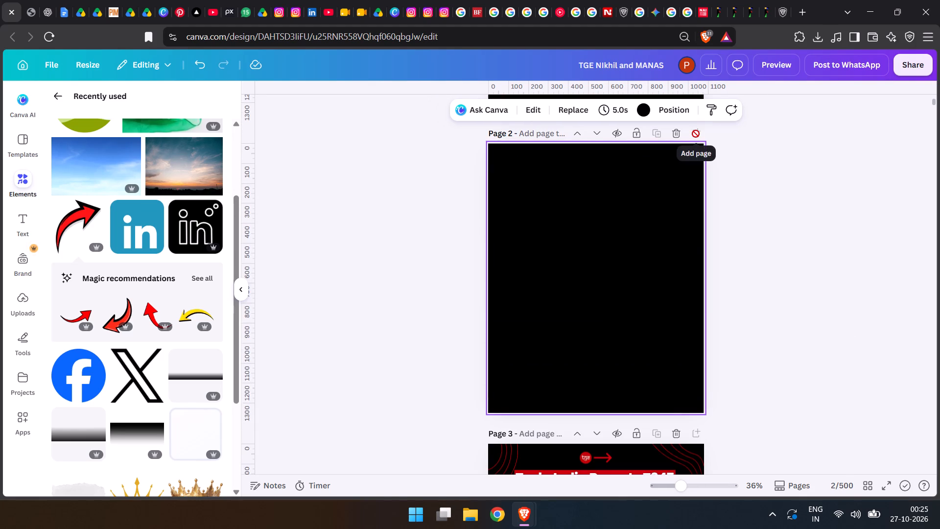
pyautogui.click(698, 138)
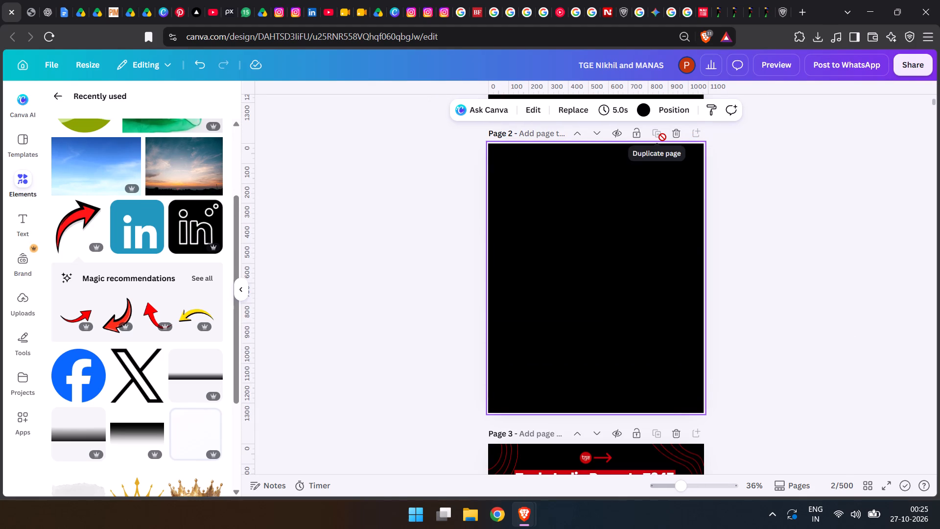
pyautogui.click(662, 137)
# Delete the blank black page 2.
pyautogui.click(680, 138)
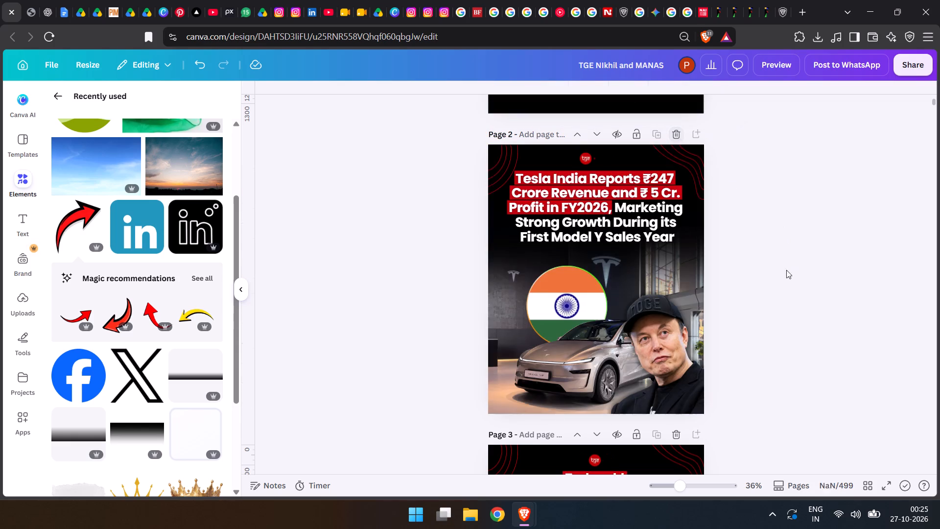
# Delete page 33, the Goldi Solar post headlined "Behind every business lies a human story".
pyautogui.scroll(8, 770, 313)
pyautogui.scroll(-20, 769, 313)
pyautogui.scroll(-13, 769, 313)
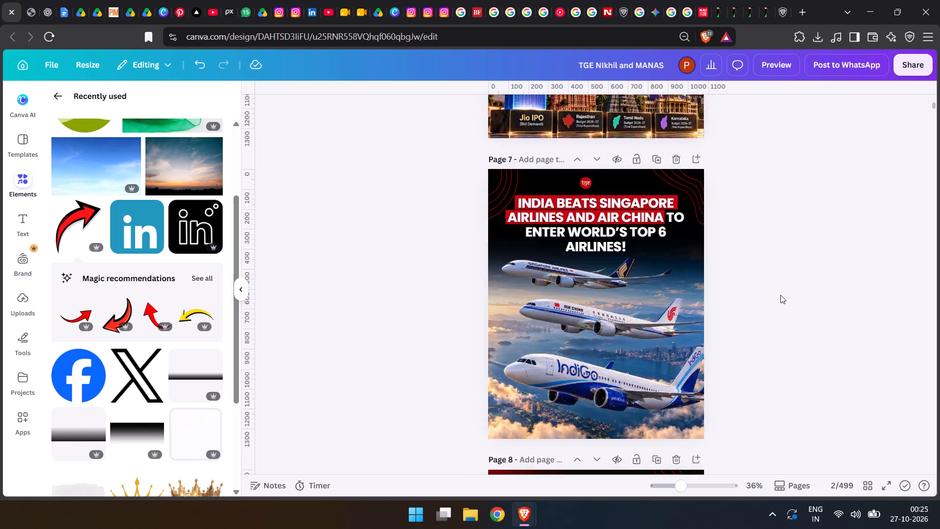
pyautogui.scroll(-10, 780, 295)
pyautogui.scroll(-20, 781, 293)
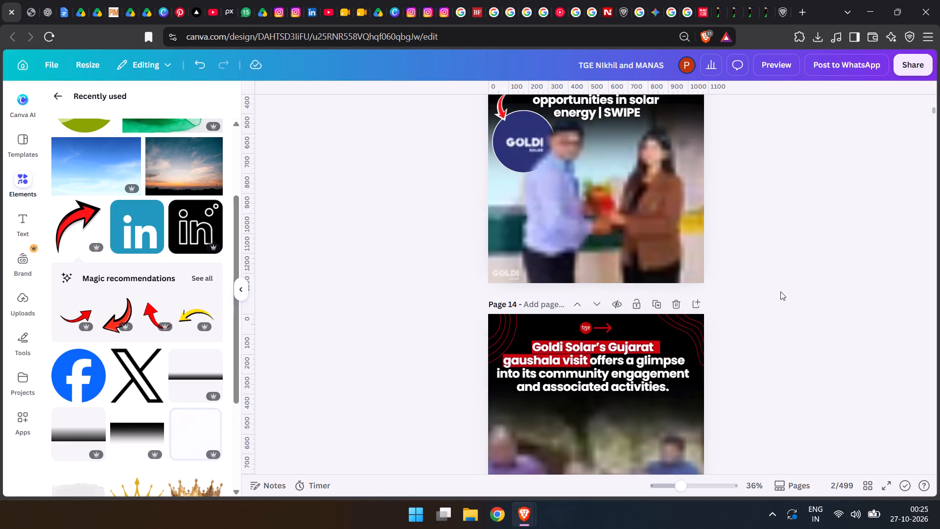
pyautogui.scroll(-12, 780, 291)
pyautogui.scroll(-8, 725, 341)
pyautogui.scroll(-18, 802, 359)
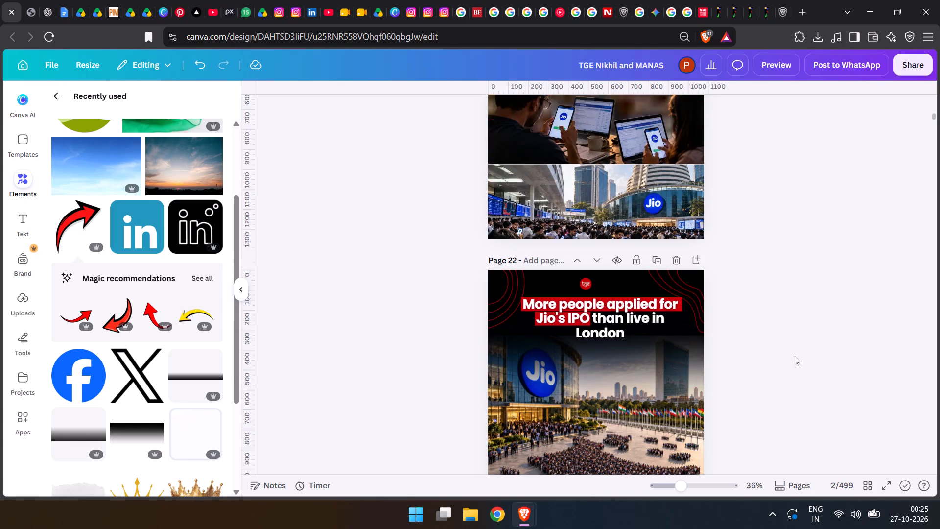
pyautogui.scroll(-20, 777, 346)
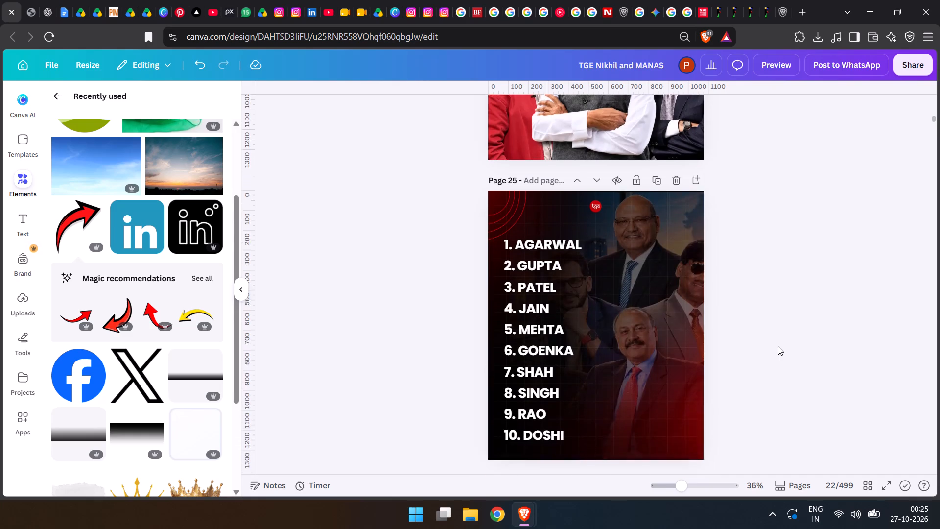
pyautogui.scroll(-12, 778, 346)
pyautogui.scroll(-9, 778, 346)
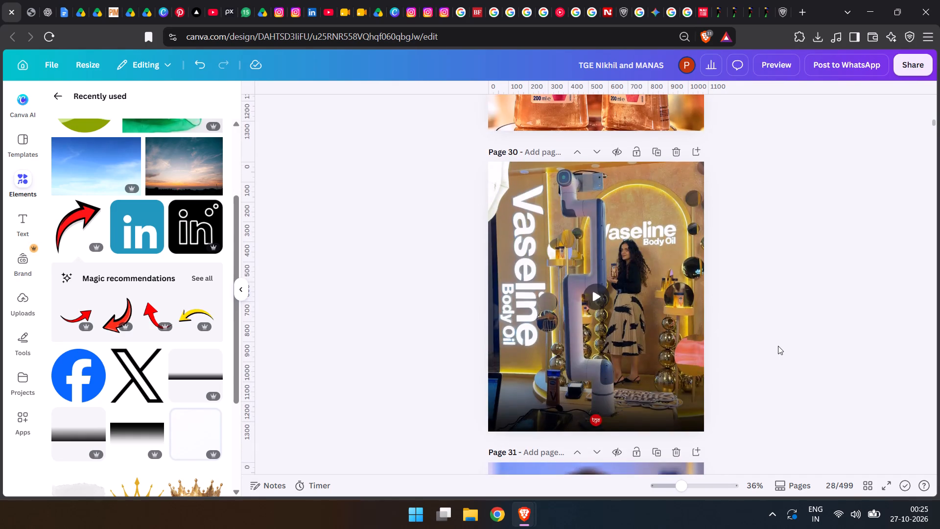
pyautogui.scroll(-17, 778, 346)
pyautogui.scroll(-8, 778, 346)
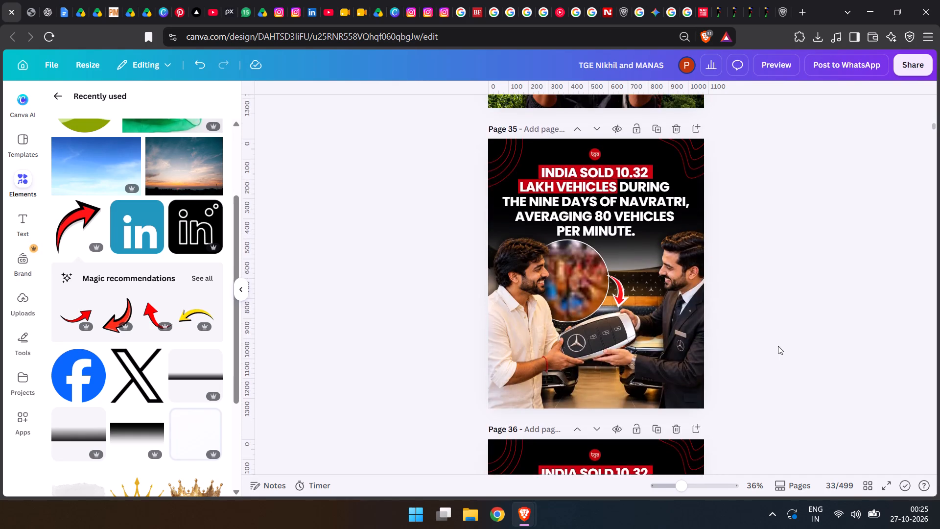
pyautogui.scroll(-8, 778, 345)
pyautogui.scroll(20, 778, 345)
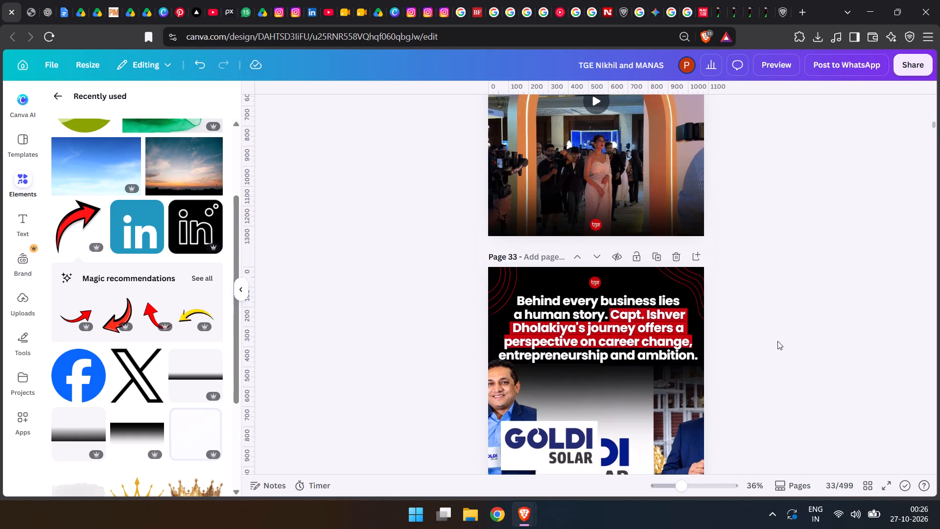
pyautogui.click(674, 256)
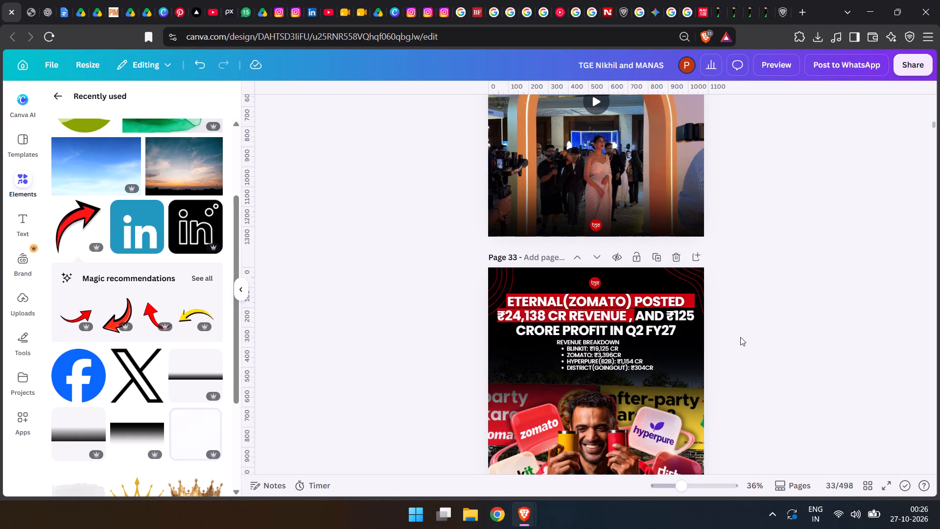
# Look through the pages following page 33 for another one that can be removed from the design.
pyautogui.scroll(-9, 740, 337)
pyautogui.scroll(-16, 740, 337)
pyautogui.scroll(-12, 742, 336)
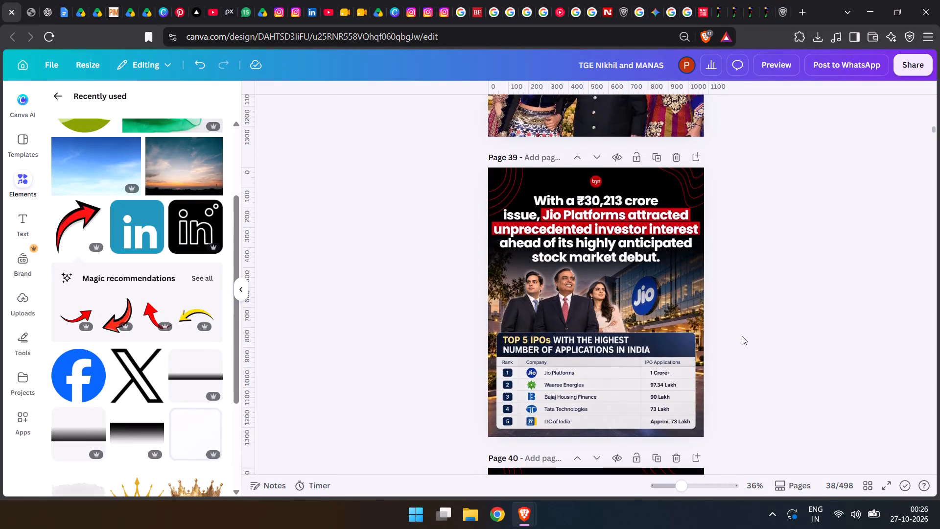
pyautogui.scroll(-17, 742, 336)
pyautogui.scroll(-12, 742, 336)
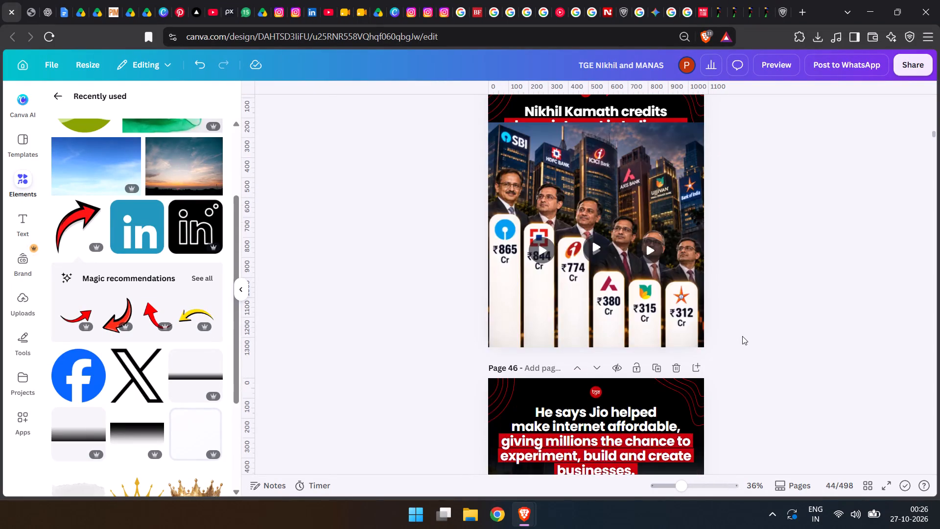
pyautogui.scroll(-4, 742, 336)
pyautogui.scroll(17, 742, 336)
pyautogui.scroll(-17, 742, 335)
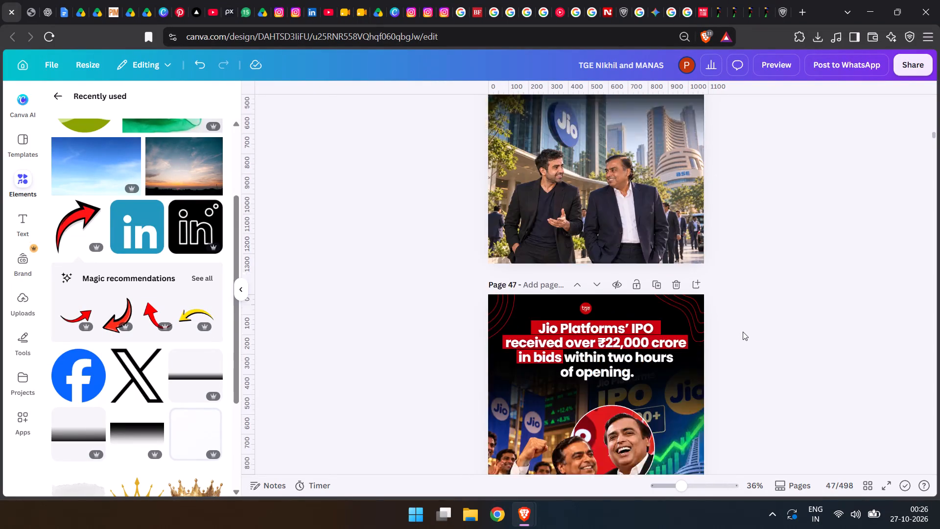
pyautogui.scroll(-8, 743, 332)
pyautogui.scroll(-16, 743, 331)
pyautogui.scroll(-8, 743, 331)
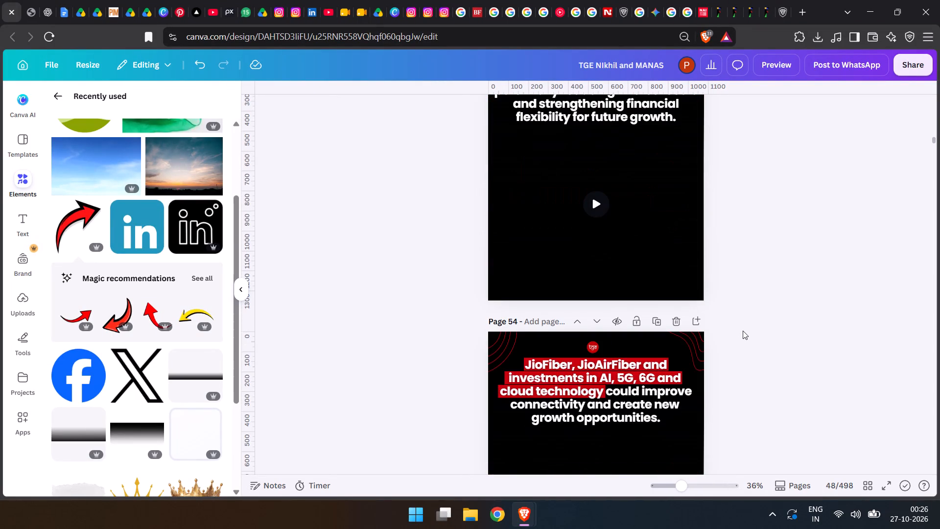
pyautogui.scroll(-11, 743, 331)
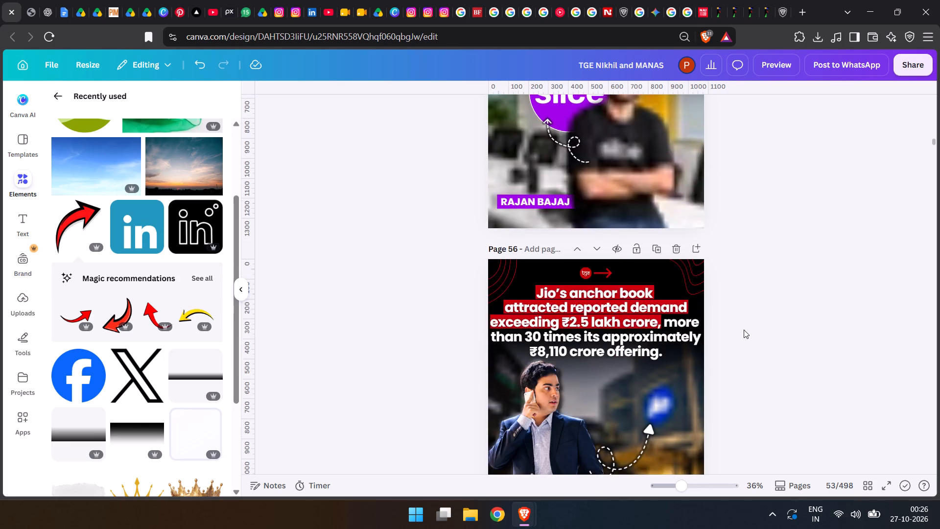
# Delete page 58, the black page with the red TGE logo that follows the Jio IPO investors post.
pyautogui.scroll(-13, 744, 330)
pyautogui.scroll(5, 744, 328)
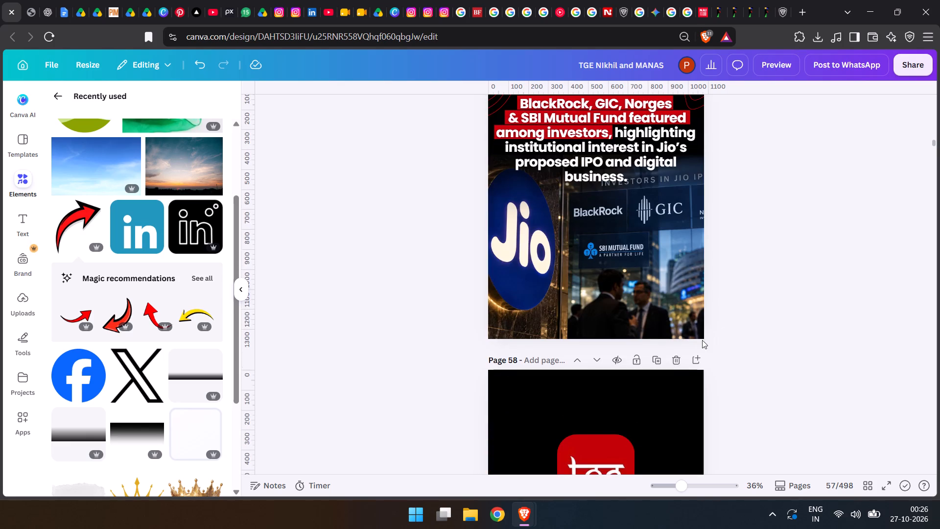
pyautogui.click(673, 357)
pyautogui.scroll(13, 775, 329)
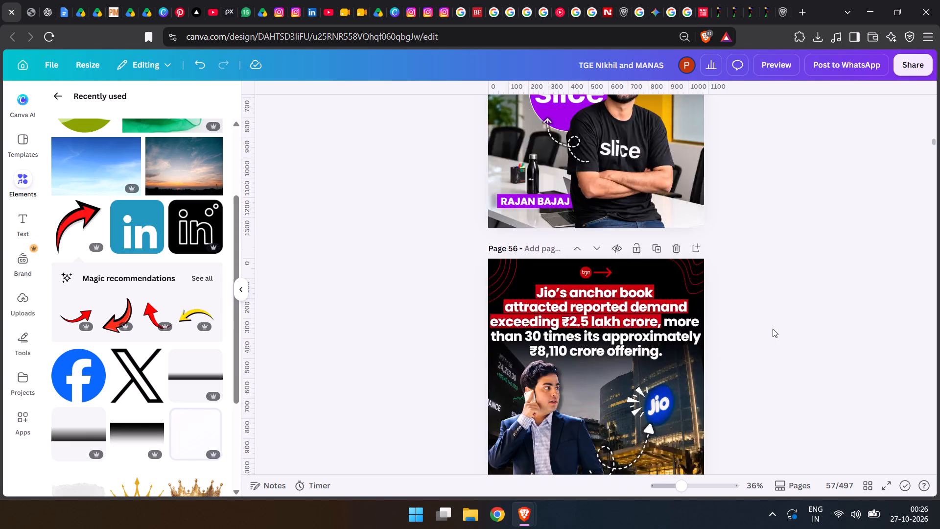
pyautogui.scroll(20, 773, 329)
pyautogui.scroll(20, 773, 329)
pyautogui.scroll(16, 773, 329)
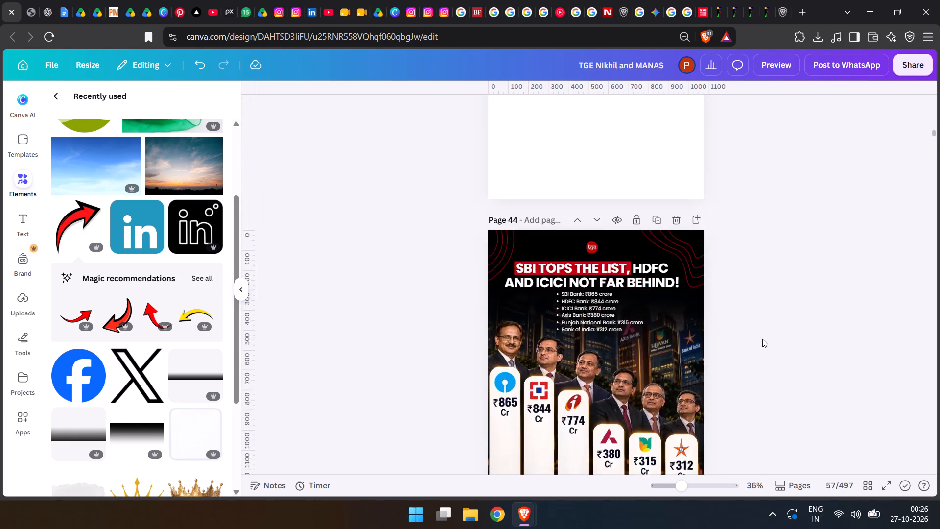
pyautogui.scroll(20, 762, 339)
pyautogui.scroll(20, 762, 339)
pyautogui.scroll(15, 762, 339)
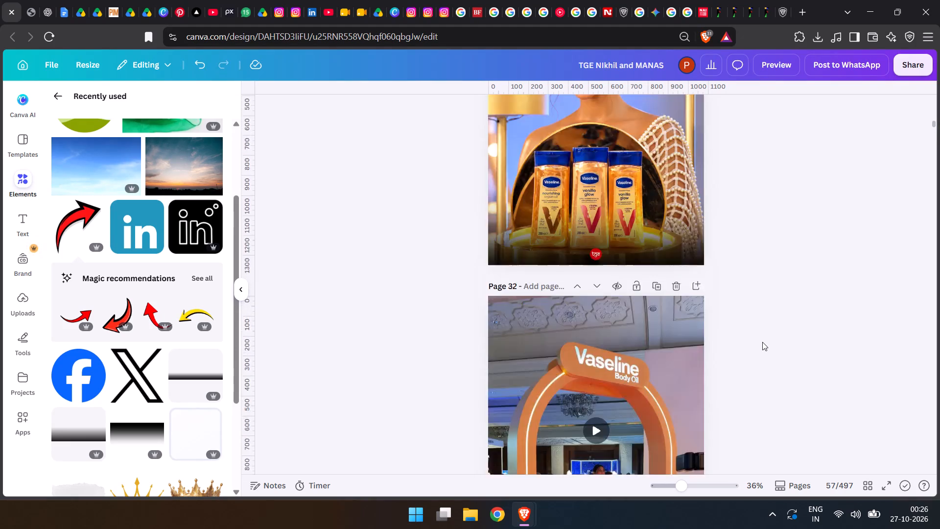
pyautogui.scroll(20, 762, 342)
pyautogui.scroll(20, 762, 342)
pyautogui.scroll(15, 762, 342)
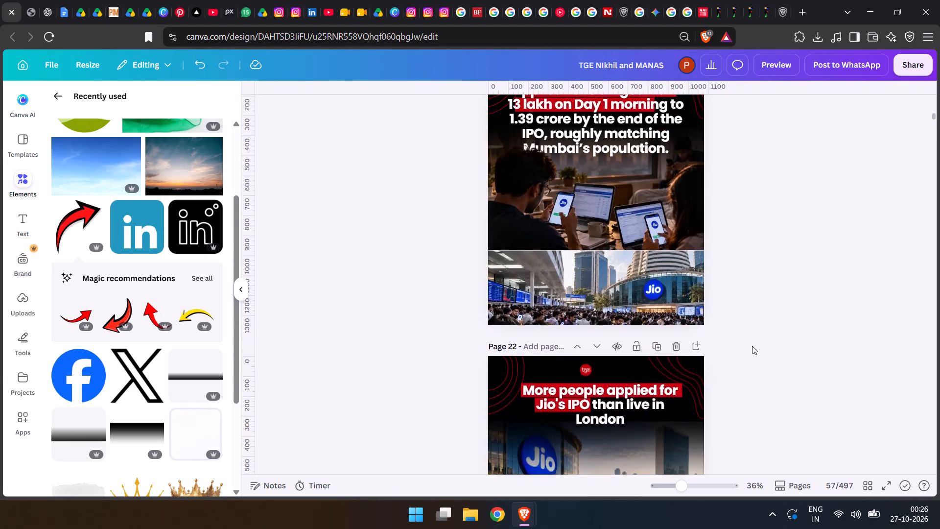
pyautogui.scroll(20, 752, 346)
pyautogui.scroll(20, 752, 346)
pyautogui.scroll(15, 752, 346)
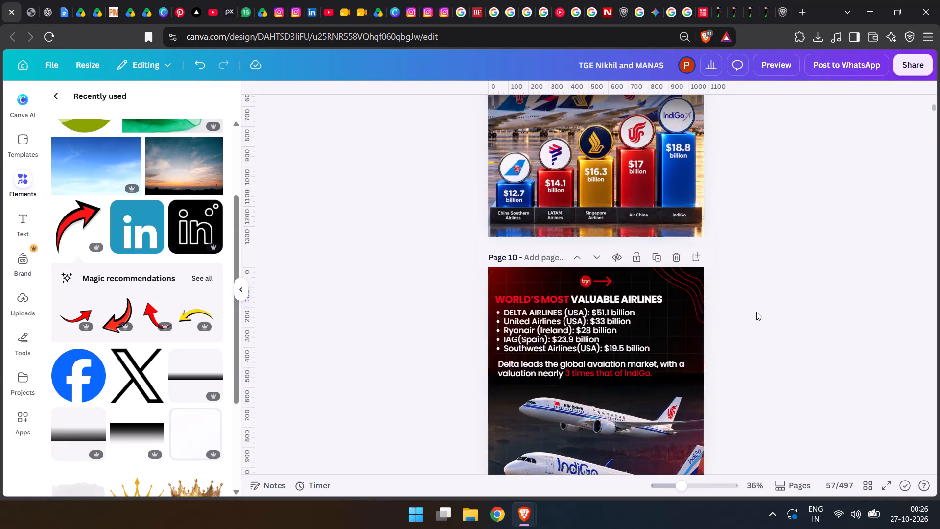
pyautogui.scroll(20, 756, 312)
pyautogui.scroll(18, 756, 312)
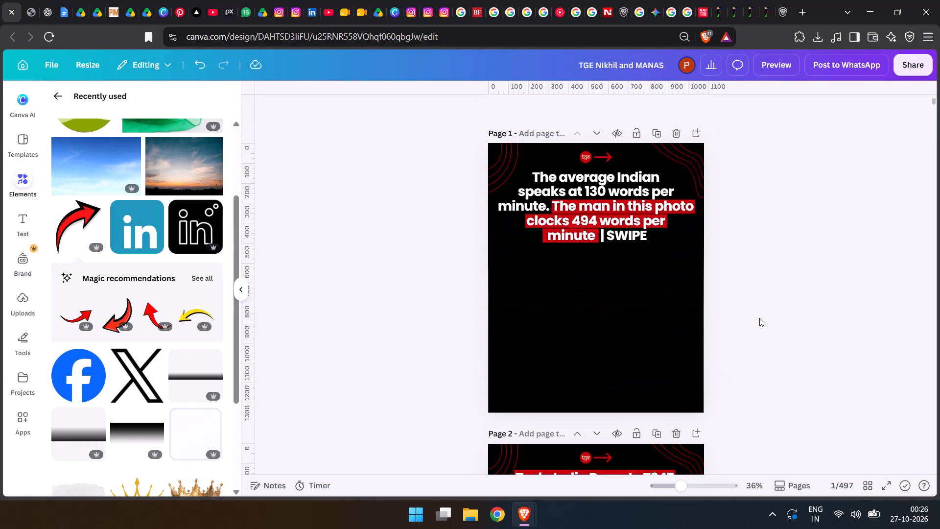
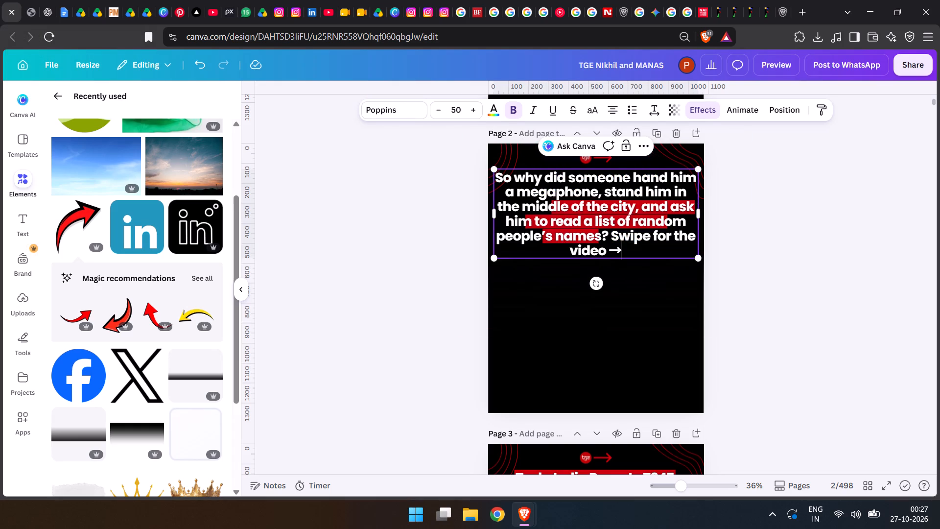
# Copy the closing phrase "Swipe for the video →" from the megaphone text on page 2.
pyautogui.moveTo(609, 236); pyautogui.dragTo(612, 237)
pyautogui.moveTo(612, 237); pyautogui.dragTo(630, 252)
pyautogui.hotkey('ctrl', 'c')
pyautogui.click(628, 352)
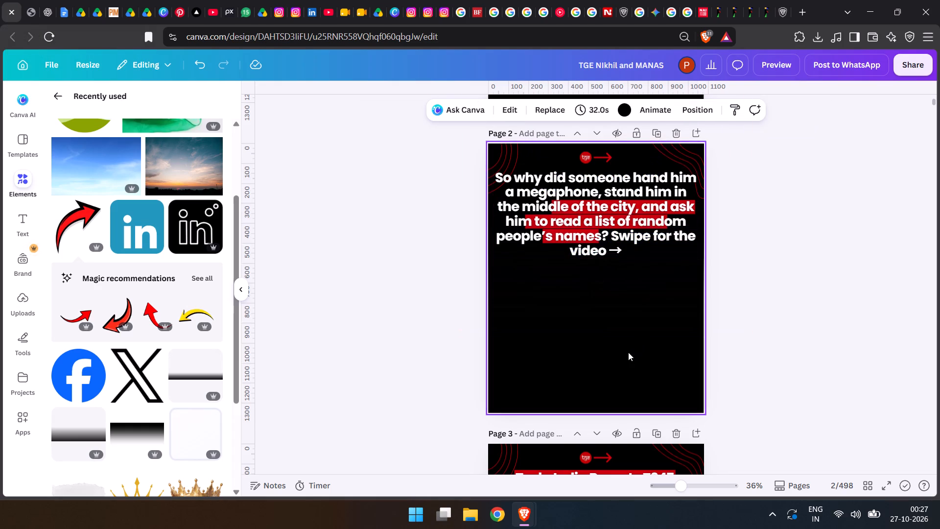
# Paste "Swipe for the video →" as a separate text box on page 2, widen it to one line and place it below the headline.
pyautogui.hotkey('ctrl', 'v')
pyautogui.moveTo(615, 292); pyautogui.dragTo(613, 320)
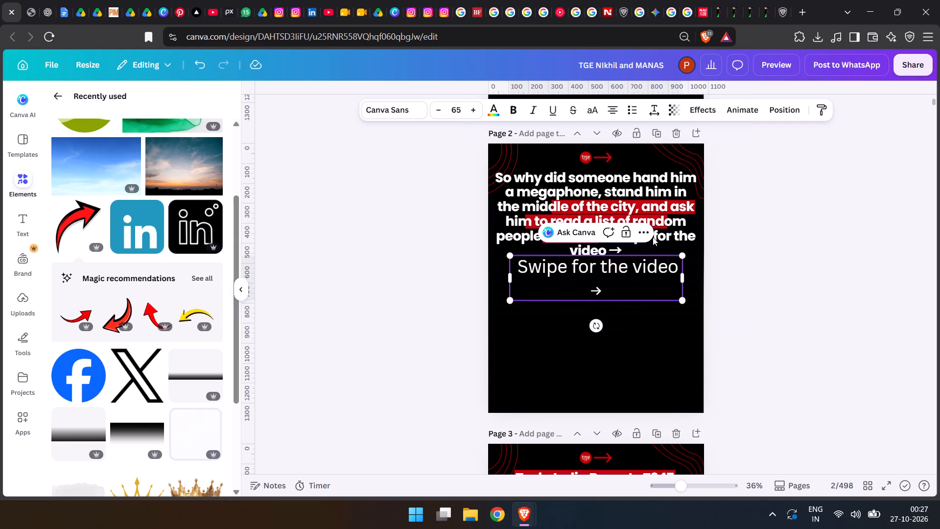
pyautogui.moveTo(686, 276); pyautogui.dragTo(710, 270)
pyautogui.click(626, 337)
pyautogui.moveTo(629, 261); pyautogui.dragTo(634, 288)
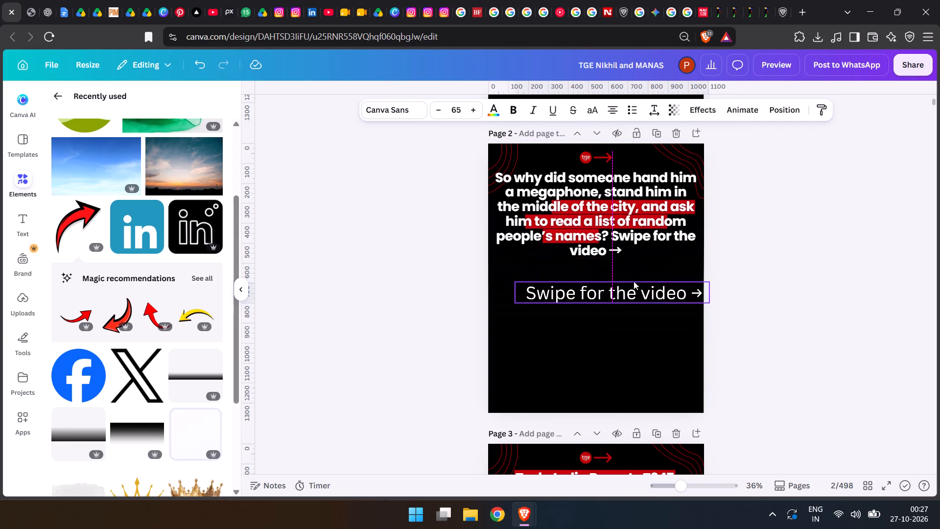
# Delete the closing words "Swipe for the video →" from the page 2 headline so it ends with "names?".
pyautogui.doubleClick(608, 234)
pyautogui.moveTo(611, 235); pyautogui.dragTo(611, 237)
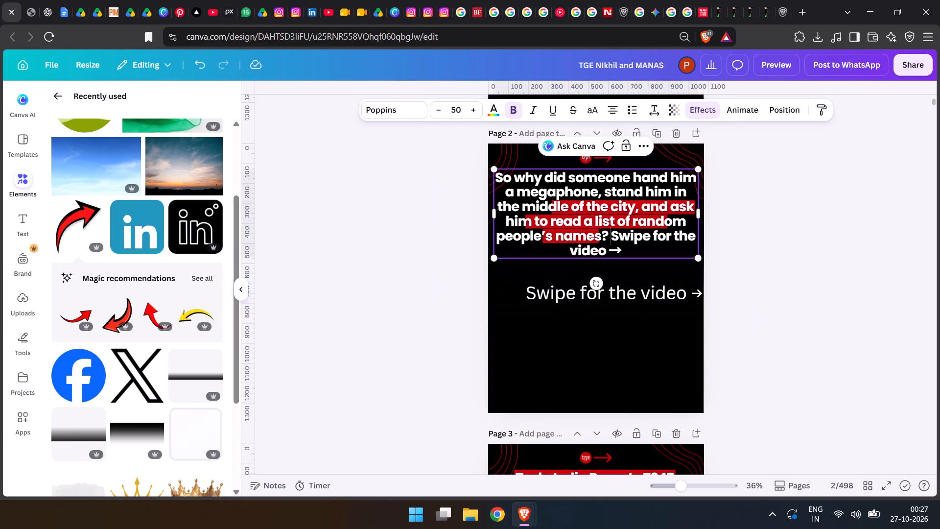
pyautogui.moveTo(611, 237); pyautogui.dragTo(621, 256)
pyautogui.press('Delete')
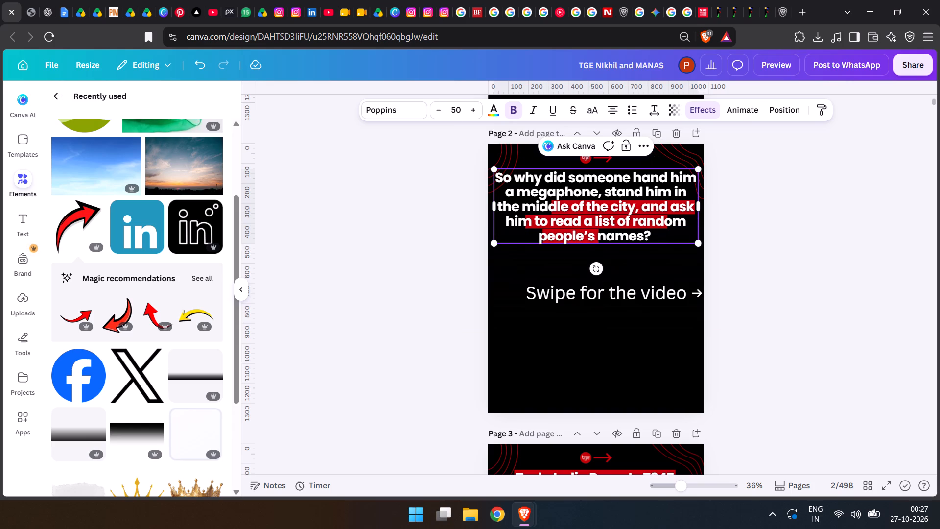
# Insert line breaks in the headline after "hand" and after "stand", keeping the word "him" in the text.
pyautogui.click(666, 177)
pyautogui.press('Return')
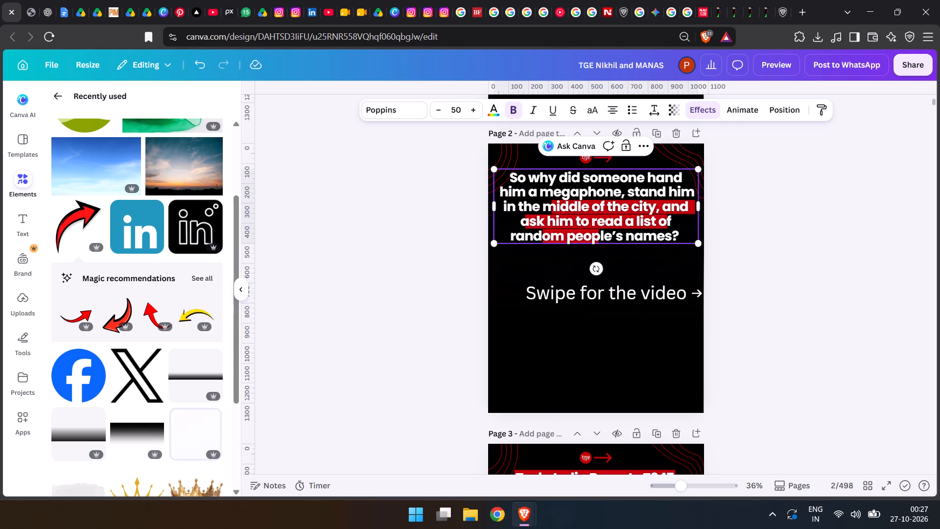
pyautogui.moveTo(669, 192); pyautogui.dragTo(694, 192)
pyautogui.press('Return')
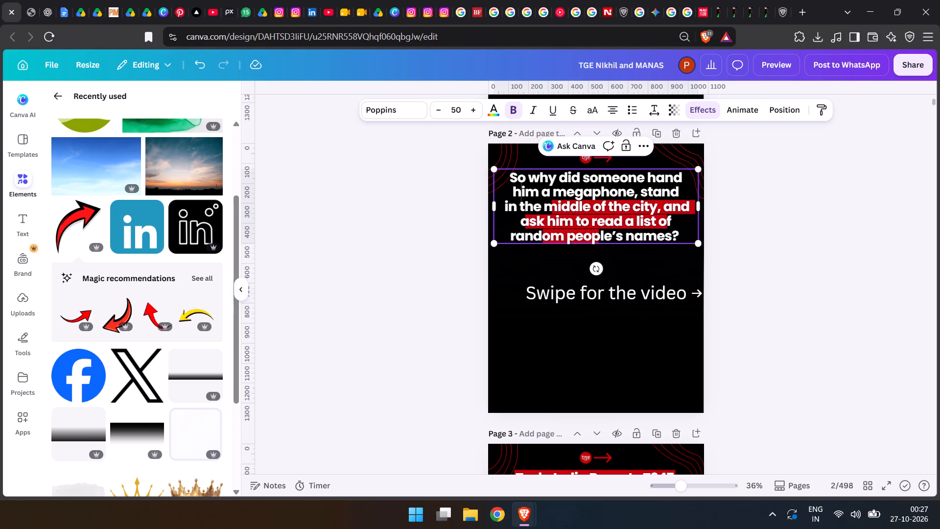
pyautogui.hotkey('ctrl', 'x')
pyautogui.hotkey('ctrl', 'z')
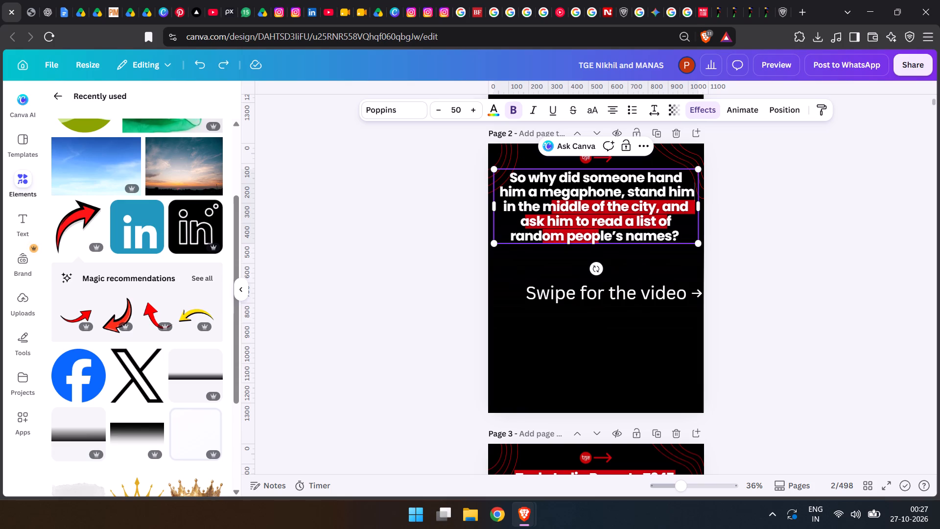
pyautogui.click(667, 192)
pyautogui.press('Return')
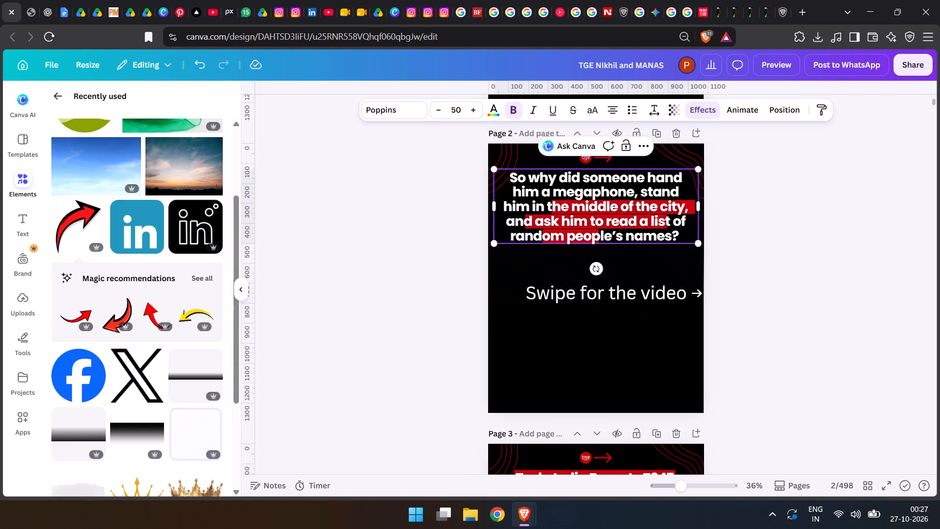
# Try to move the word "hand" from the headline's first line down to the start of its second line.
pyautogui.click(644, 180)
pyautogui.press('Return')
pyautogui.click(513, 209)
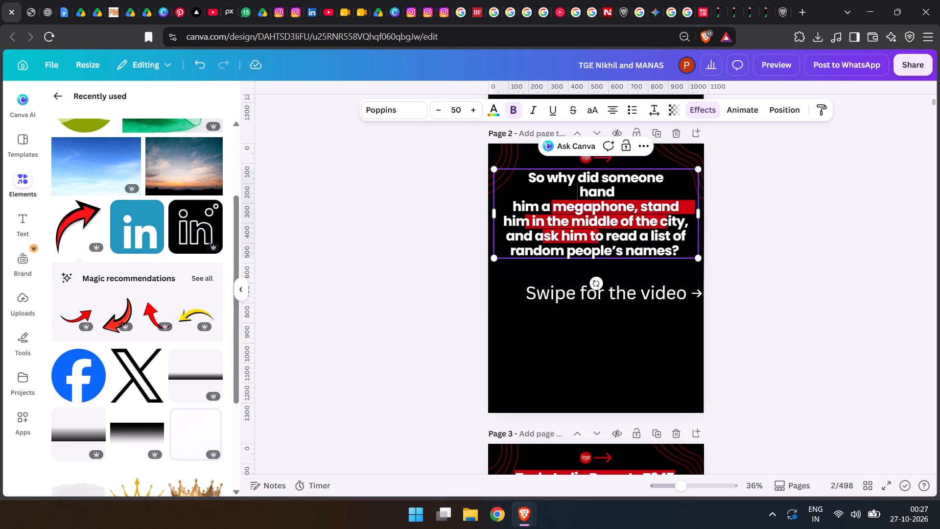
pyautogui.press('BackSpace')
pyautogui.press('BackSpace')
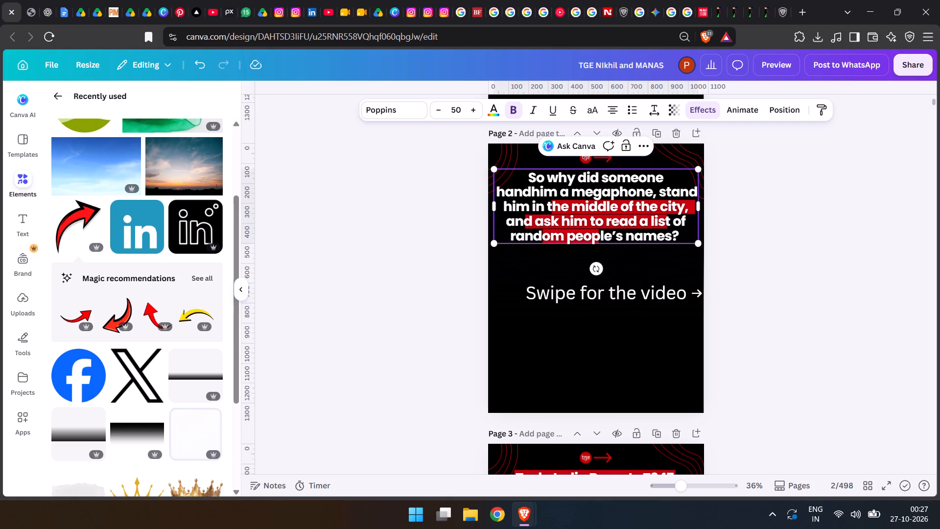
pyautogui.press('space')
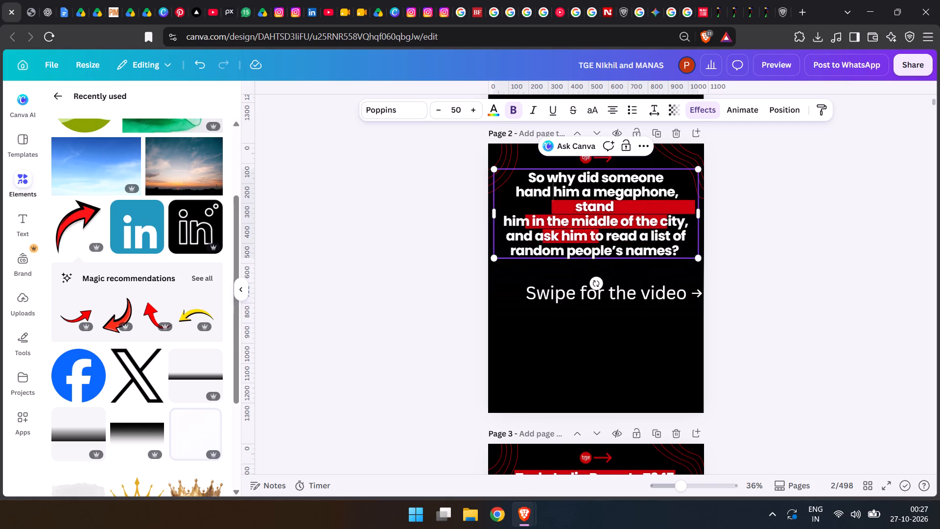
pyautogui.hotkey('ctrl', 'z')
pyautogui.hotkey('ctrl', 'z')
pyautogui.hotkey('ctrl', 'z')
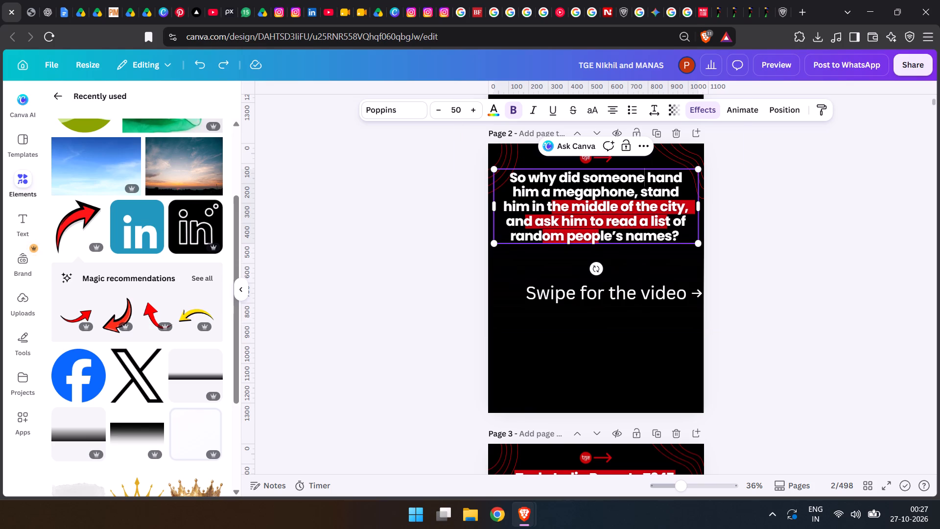
# Delete the three red highlight shapes behind the page 2 headline.
pyautogui.click(795, 105)
pyautogui.click(203, 262)
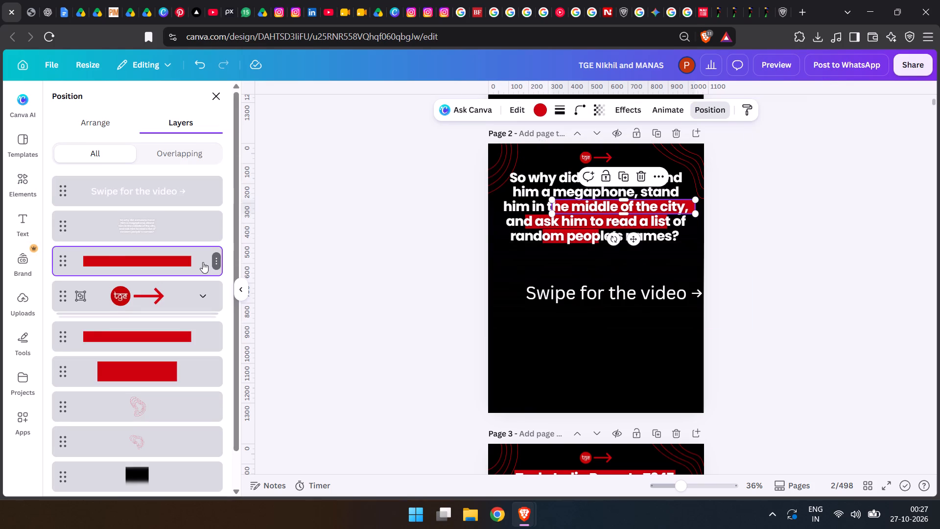
pyautogui.press('Delete')
pyautogui.click(150, 309)
pyautogui.press('Delete')
pyautogui.click(150, 306)
pyautogui.press('Delete')
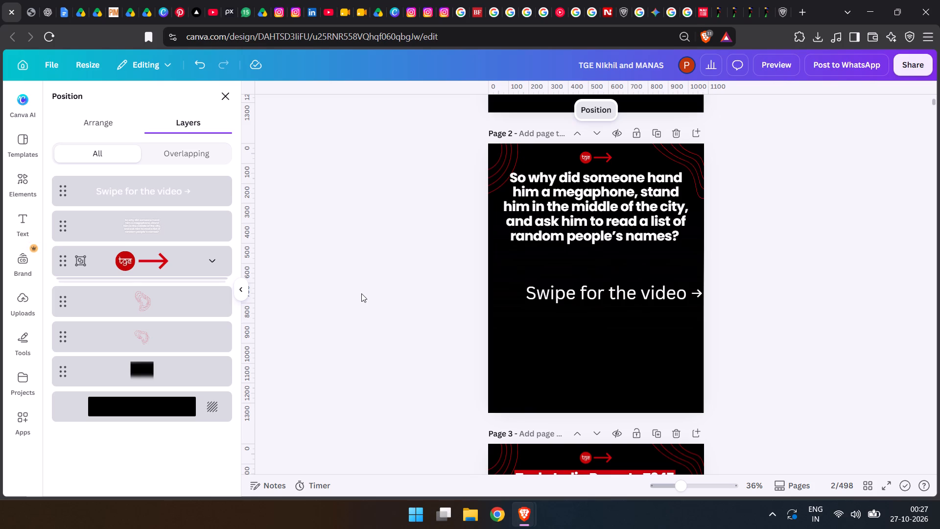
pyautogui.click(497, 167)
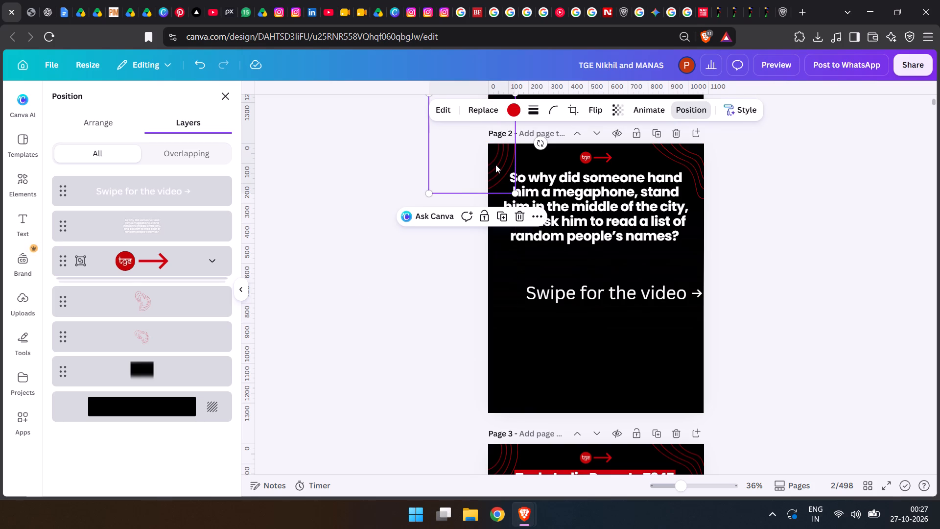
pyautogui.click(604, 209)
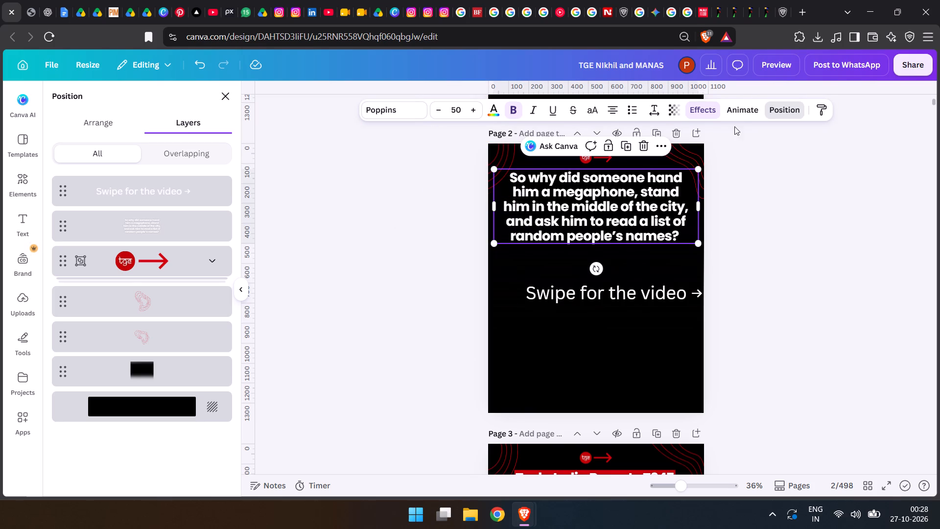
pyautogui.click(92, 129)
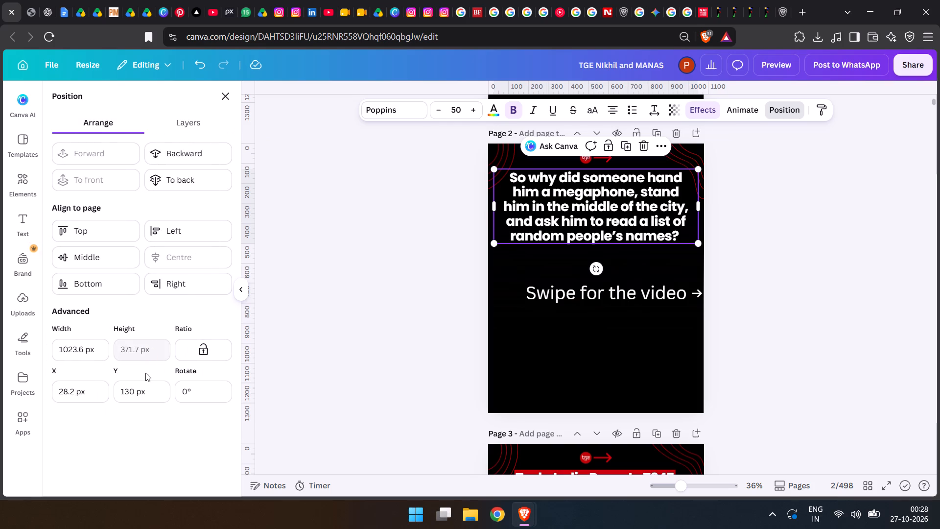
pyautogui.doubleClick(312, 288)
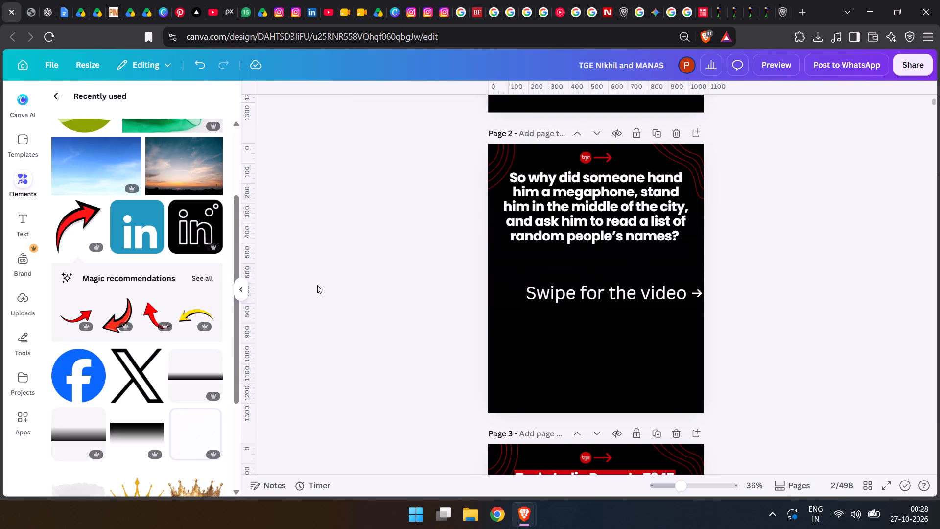
# Set the page 2 headline's font size to 45.
pyautogui.click(611, 193)
pyautogui.click(465, 116)
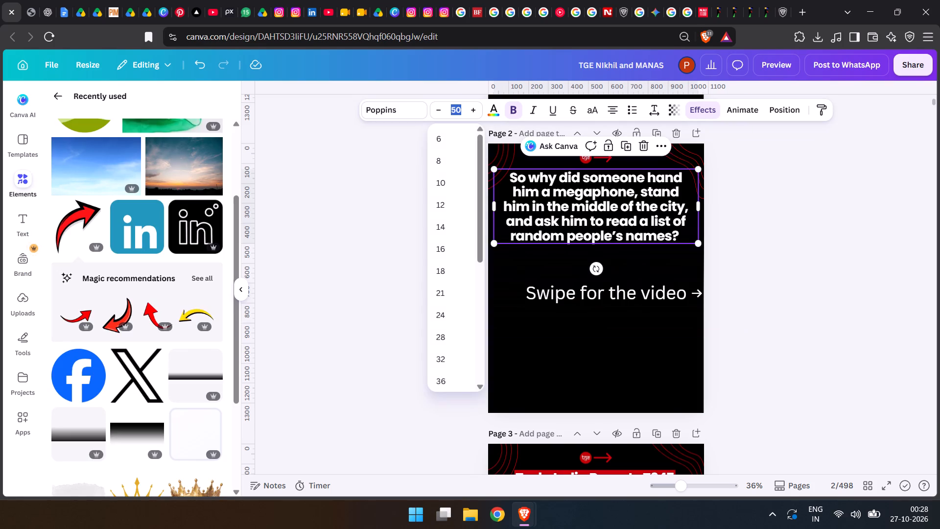
pyautogui.write('45')
pyautogui.press('Return')
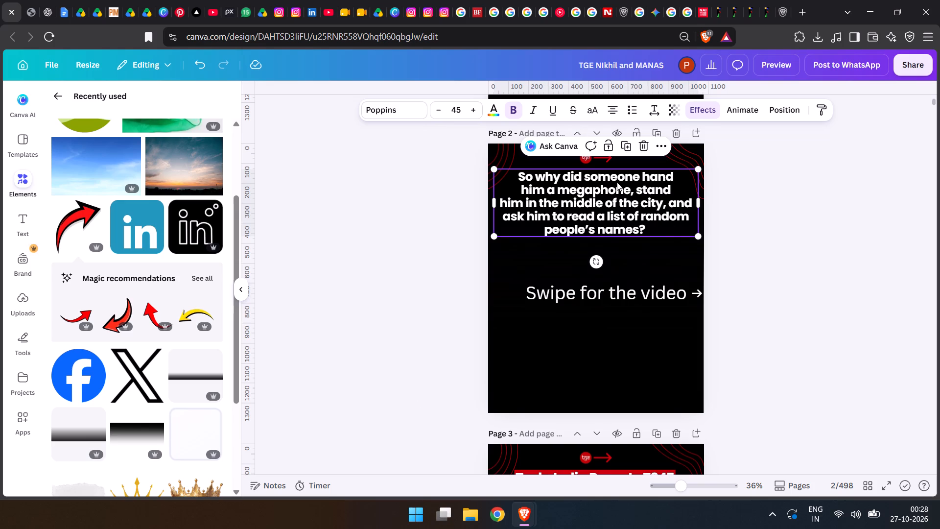
# Rebreak the headline so its first line ends at "someone" and the second reads "hand him a megaphone, stand".
pyautogui.click(644, 172)
pyautogui.press('Return')
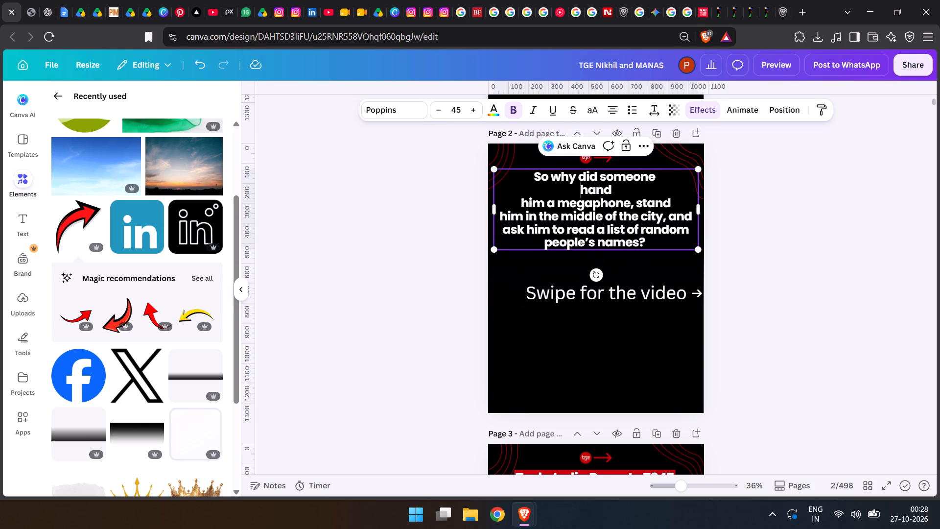
pyautogui.click(517, 198)
pyautogui.press('BackSpace')
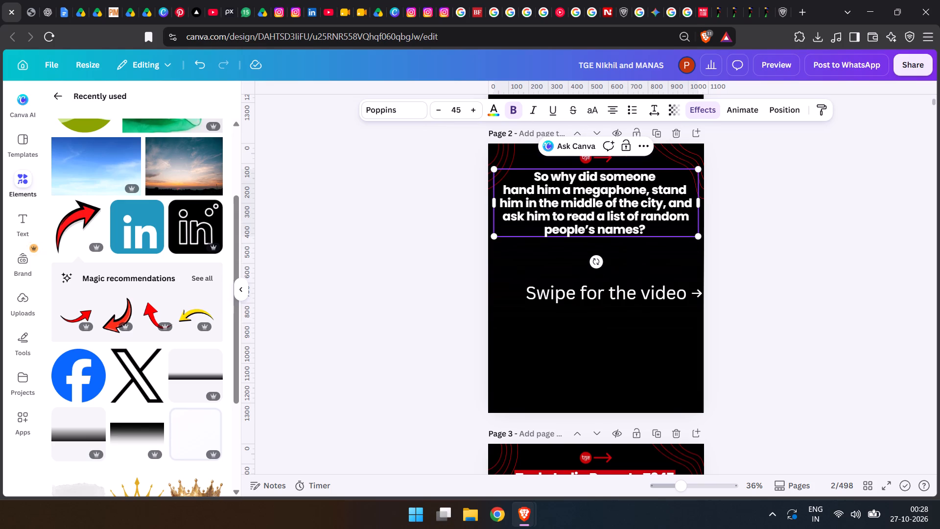
pyautogui.click(429, 236)
# Set the font size of the "Swipe for the video →" text to 20.
pyautogui.click(584, 300)
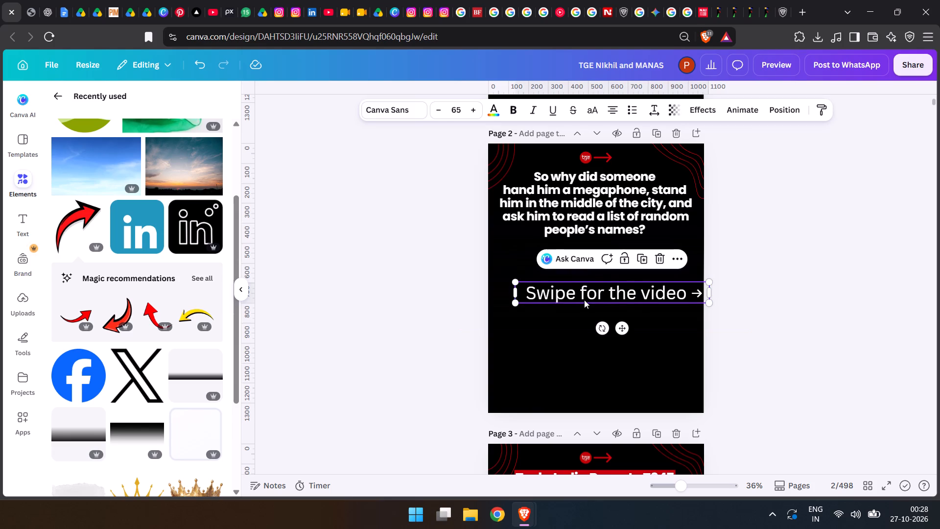
pyautogui.click(452, 109)
pyautogui.write('20')
pyautogui.press('Return')
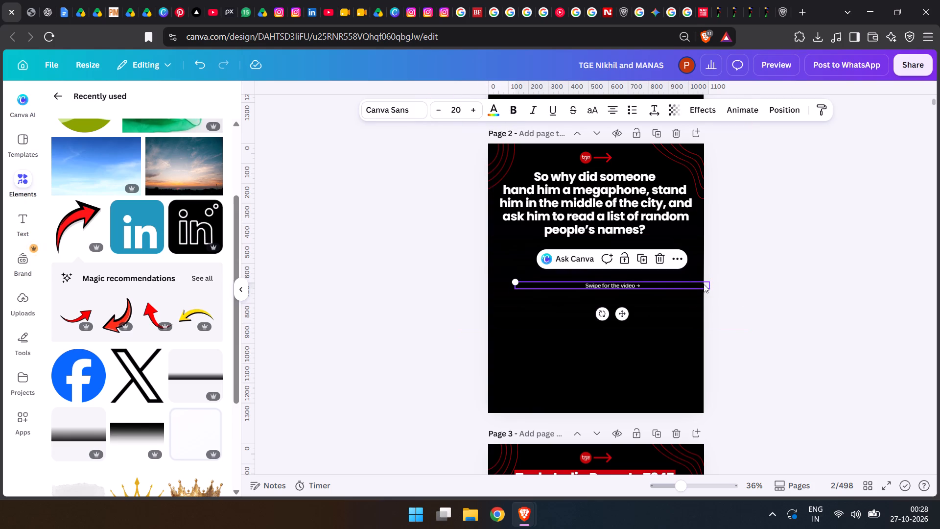
# Narrow the "Swipe for the video →" text box to fit its text and move it up directly beneath the headline.
pyautogui.moveTo(710, 285); pyautogui.dragTo(579, 278)
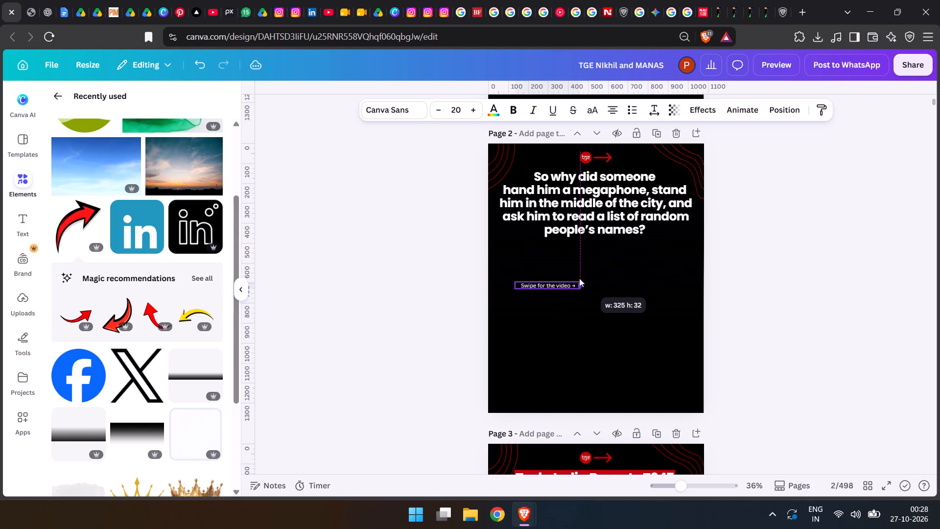
pyautogui.moveTo(579, 278); pyautogui.dragTo(575, 278)
pyautogui.moveTo(552, 314); pyautogui.dragTo(605, 272)
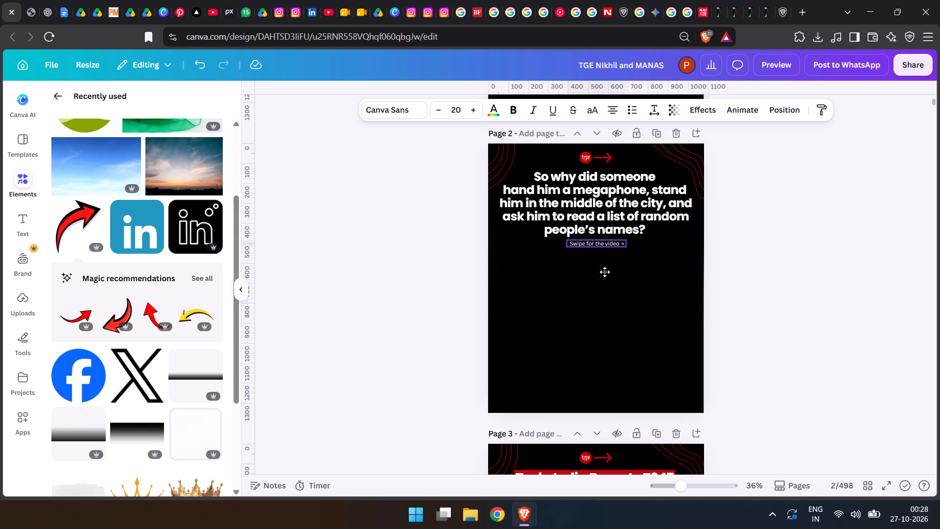
pyautogui.moveTo(605, 272); pyautogui.dragTo(608, 270)
# Change the font of the "Swipe for the video →" text to Poppins.
pyautogui.click(399, 103)
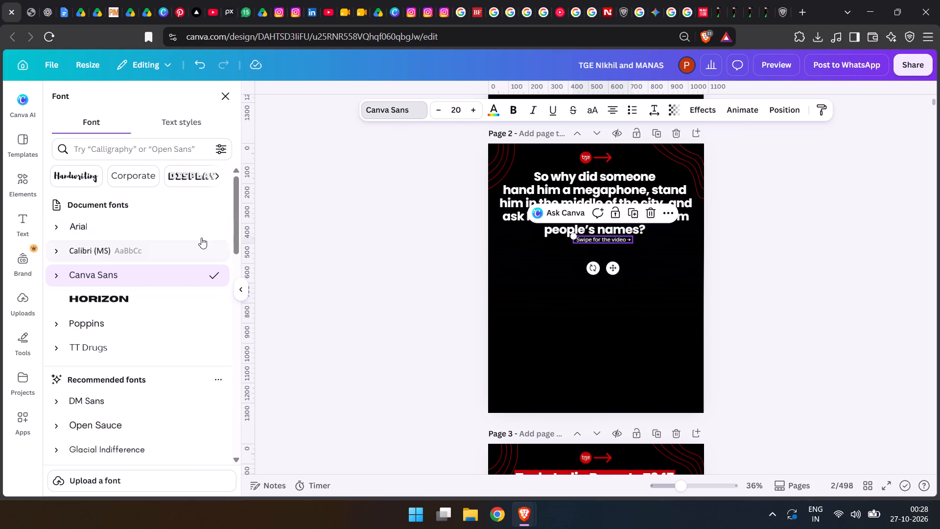
pyautogui.click(126, 321)
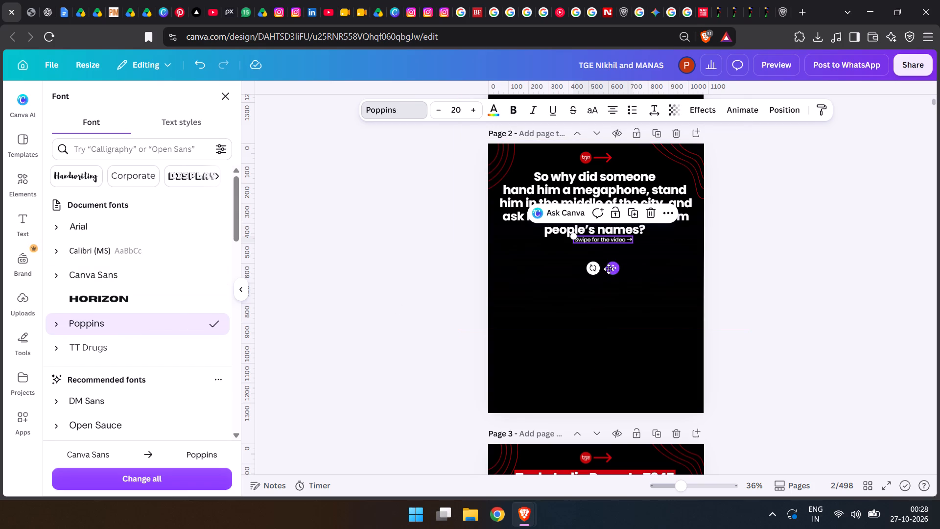
# Centre the "Swipe for the video →" text horizontally on the page, with a small gap below the headline's last line.
pyautogui.moveTo(609, 269); pyautogui.dragTo(604, 270)
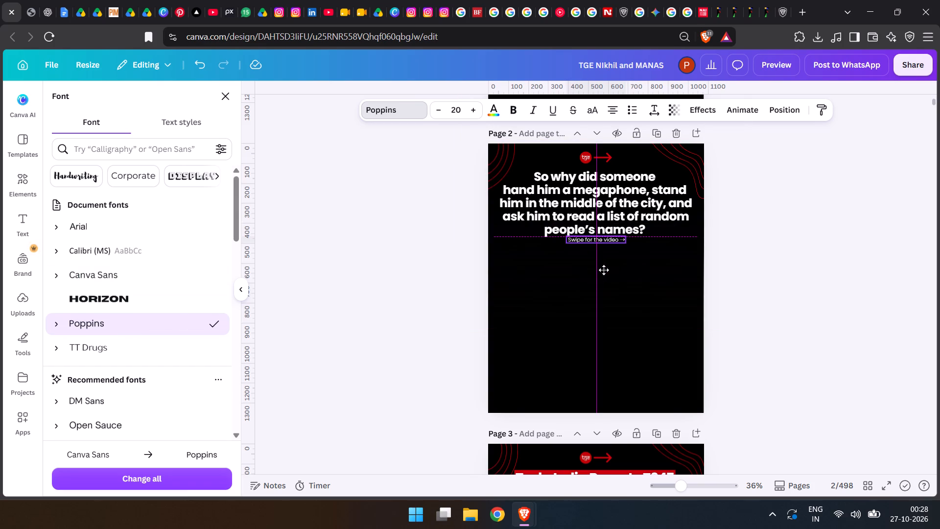
pyautogui.moveTo(604, 270); pyautogui.dragTo(603, 268)
pyautogui.doubleClick(407, 293)
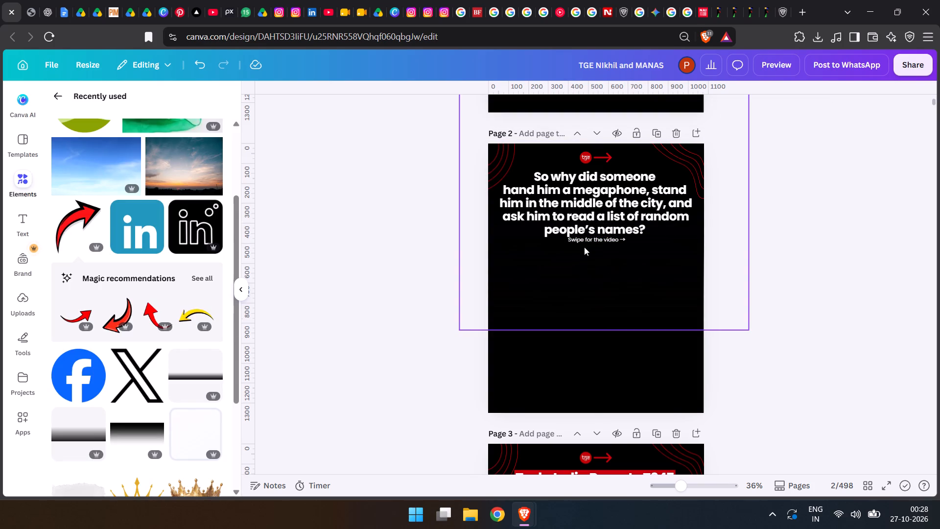
pyautogui.click(593, 240)
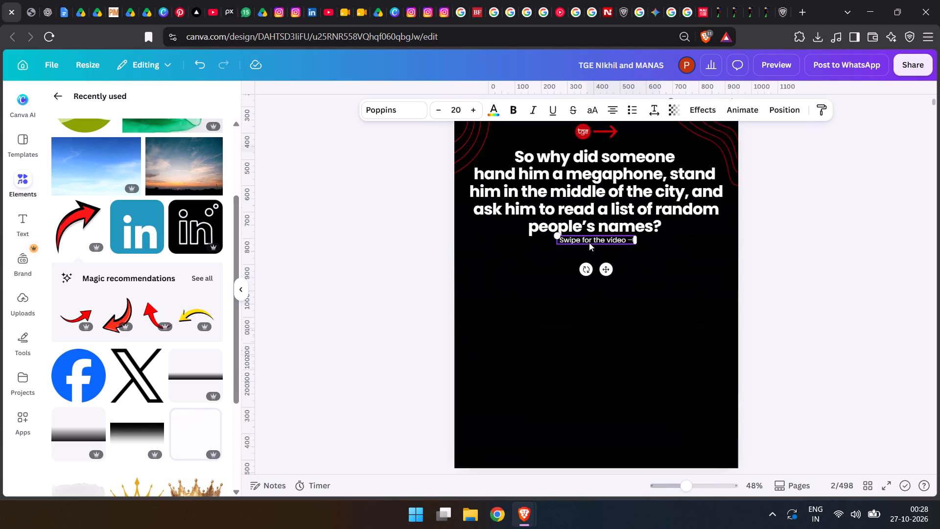
pyautogui.click(597, 240)
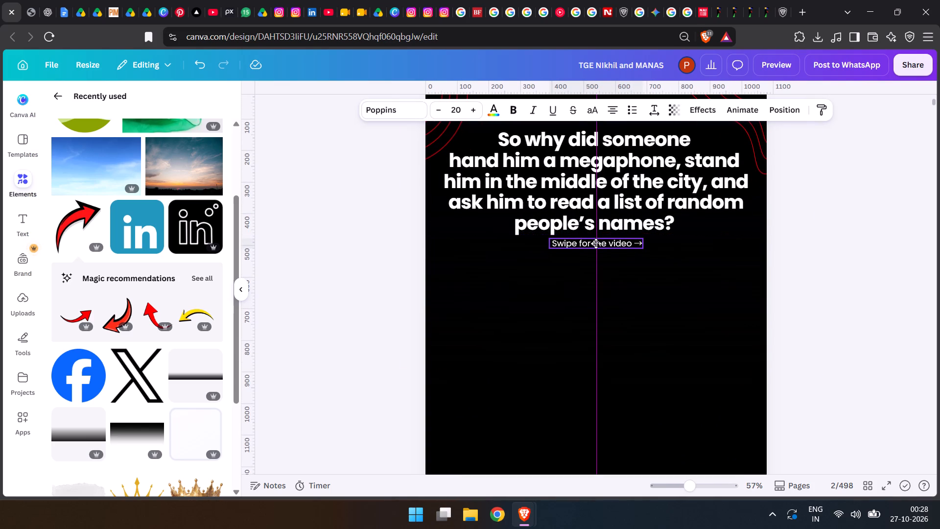
pyautogui.doubleClick(349, 275)
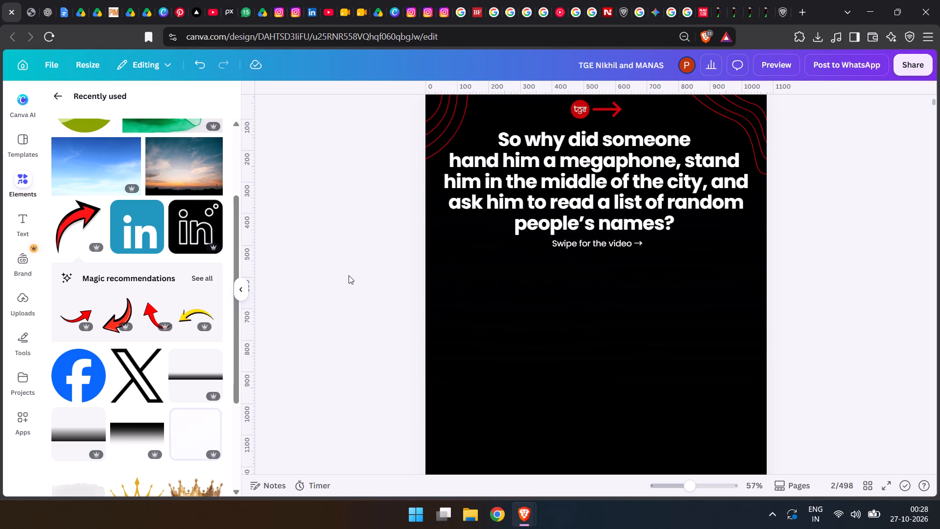
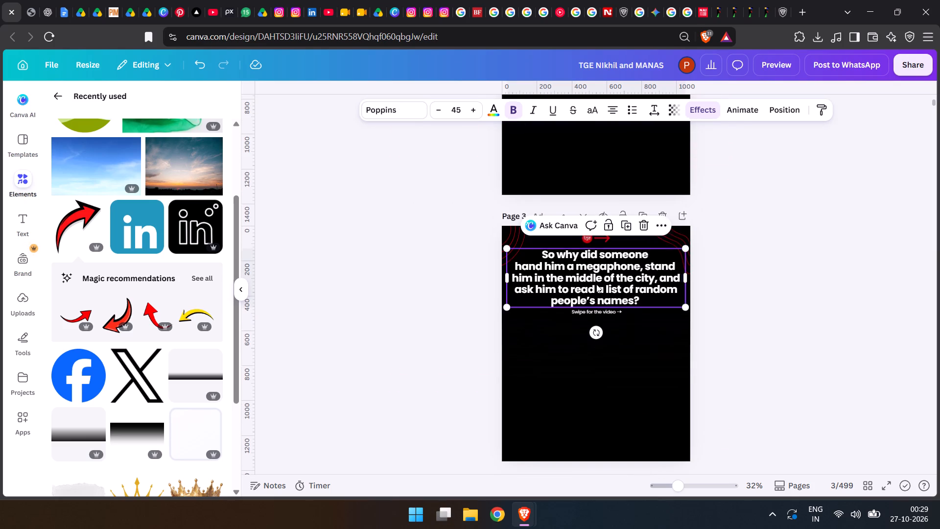
# Replace page 3's headline with the pasted "10 years of PhonePe. 70 Crore users…" text and break the line after "PhonePe.".
pyautogui.hotkey('ctrl', 'v')
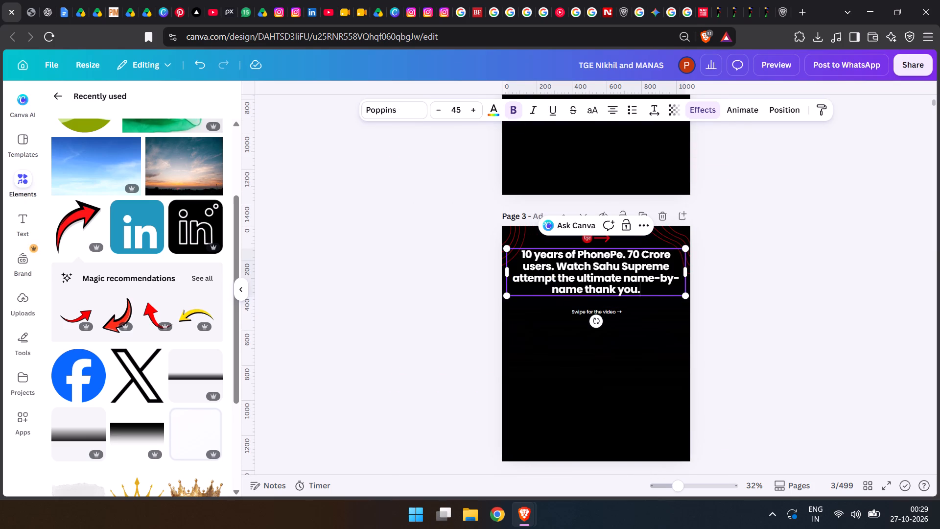
pyautogui.click(626, 251)
pyautogui.press('Return')
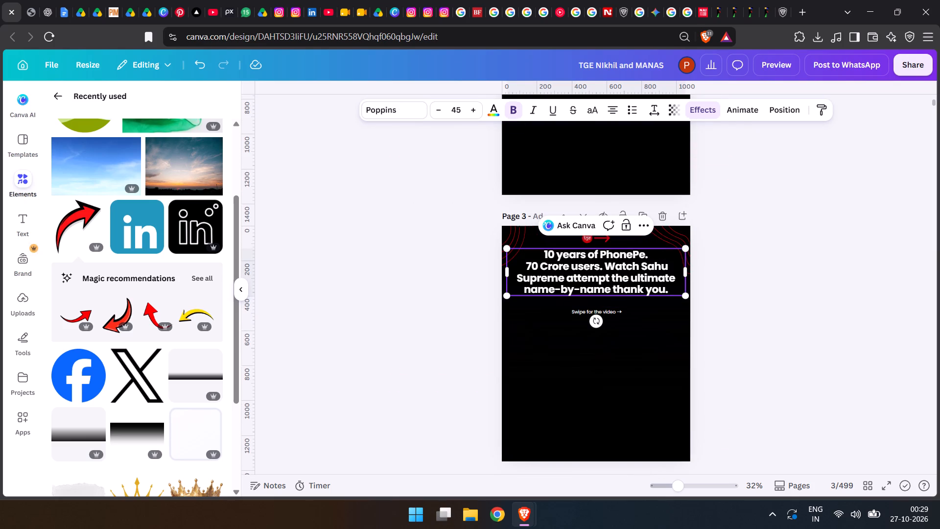
# Delete the "Swipe for the video →" text from page 3.
pyautogui.click(616, 312)
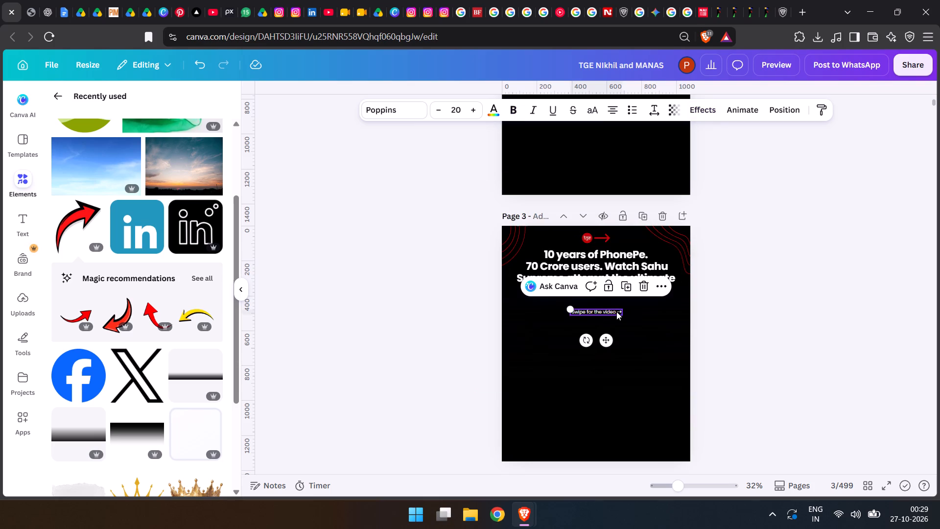
pyautogui.press('Delete')
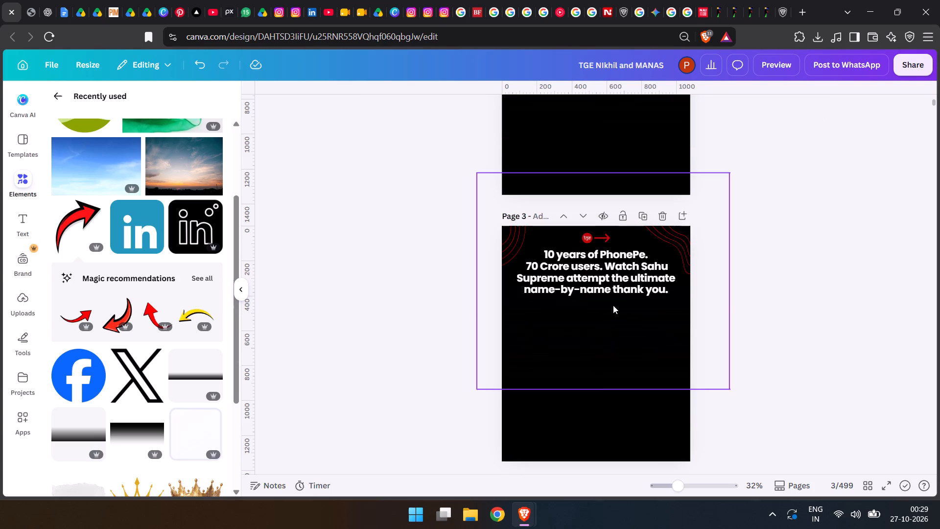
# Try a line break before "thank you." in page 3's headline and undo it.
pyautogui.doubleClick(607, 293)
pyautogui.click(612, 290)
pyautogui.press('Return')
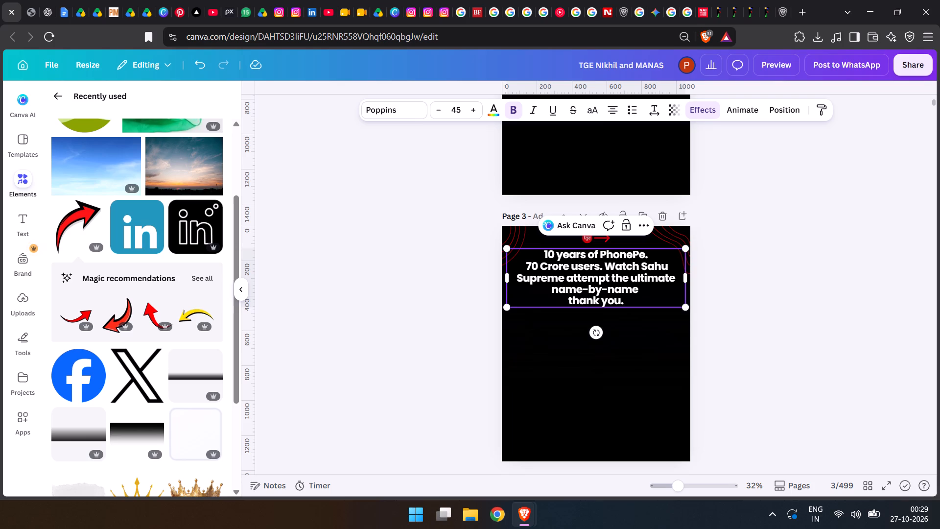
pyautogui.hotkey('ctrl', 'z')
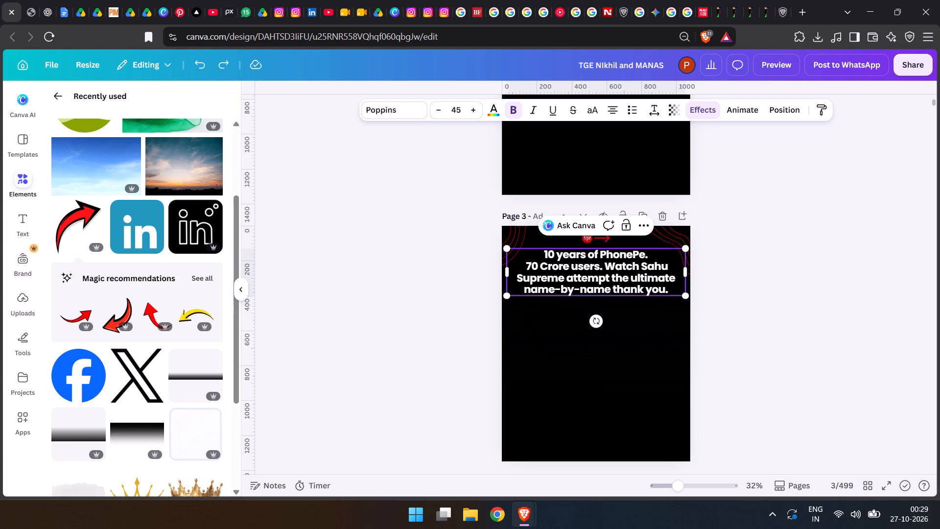
# Start a new last line at "you" in page 3's headline and replace its full stop with " | WATCH".
pyautogui.click(642, 288)
pyautogui.press('Return')
pyautogui.click(611, 304)
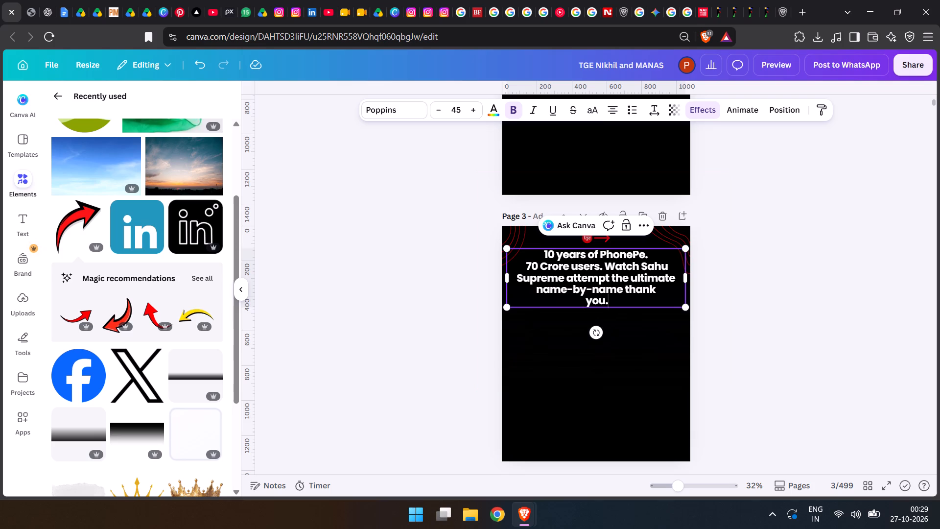
pyautogui.press('BackSpace')
pyautogui.press('space')
pyautogui.write('|')
pyautogui.press('space')
pyautogui.write('WATCH')
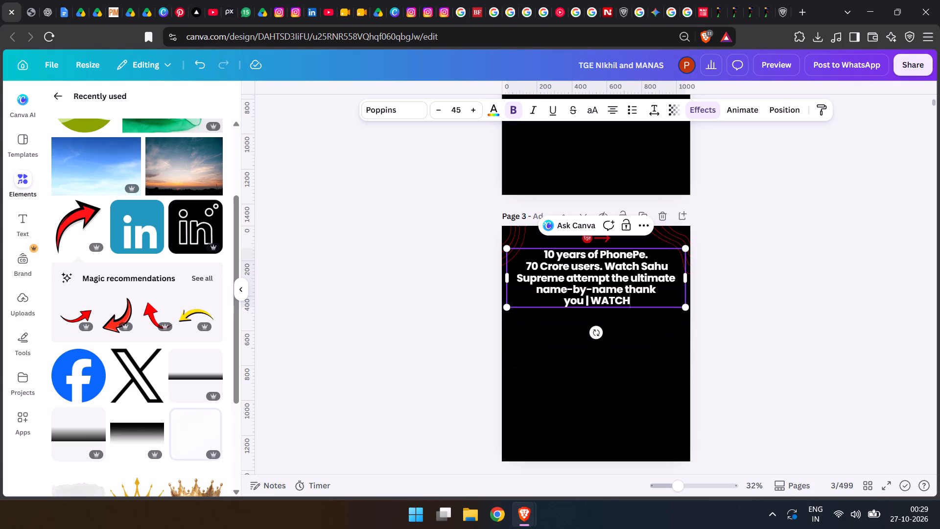
pyautogui.click(418, 302)
pyautogui.click(597, 297)
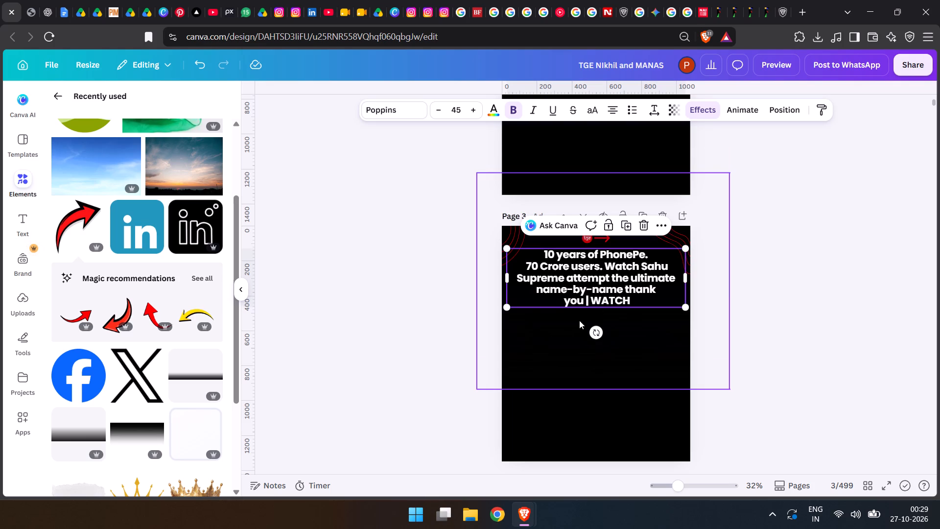
pyautogui.click(874, 294)
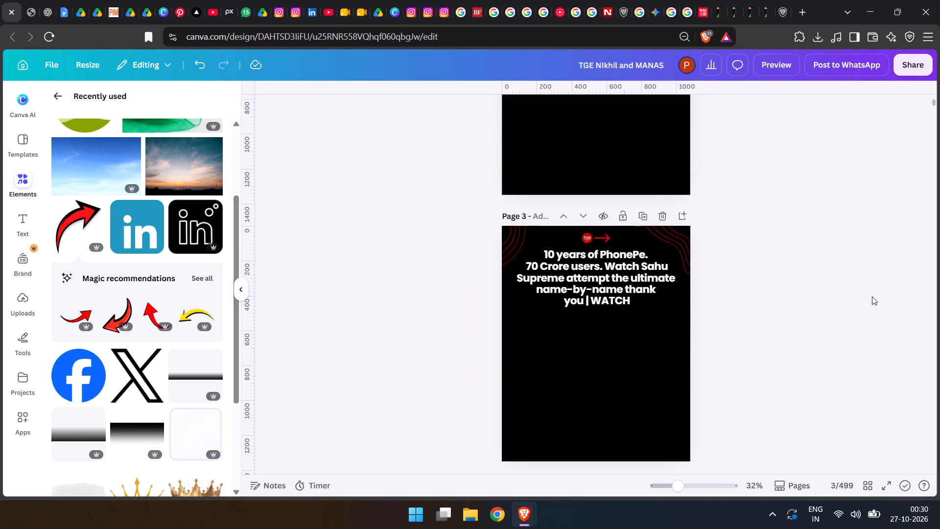
# Look over the headline layouts on page 3 and its neighbouring pages.
pyautogui.scroll(-3, 912, 270)
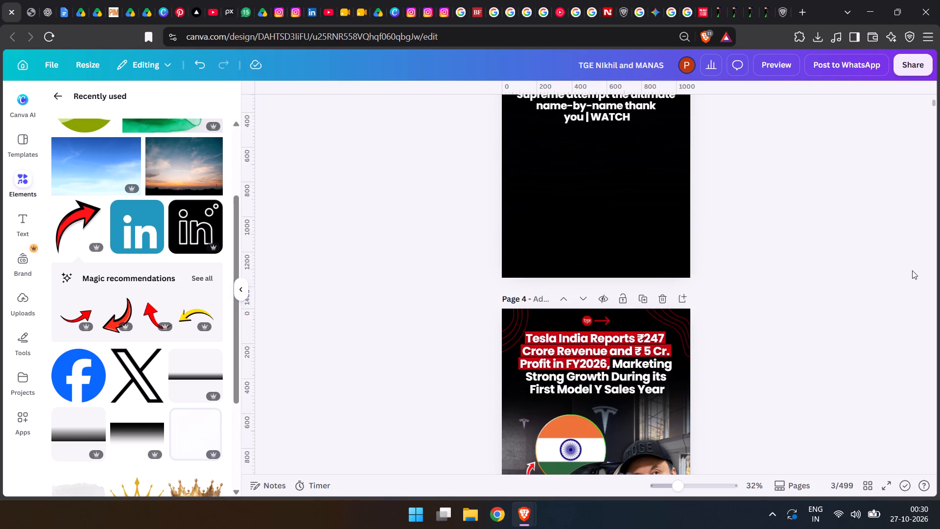
pyautogui.scroll(5, 910, 265)
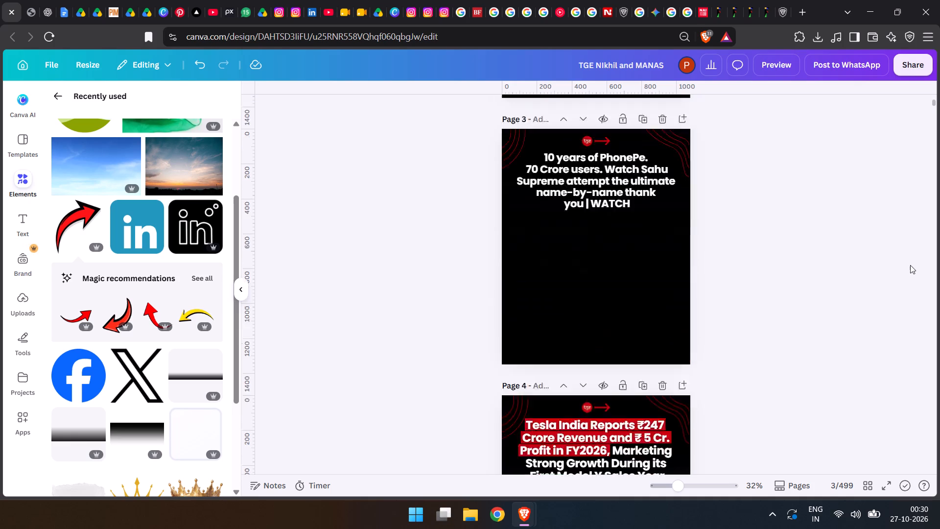
pyautogui.scroll(-2, 864, 256)
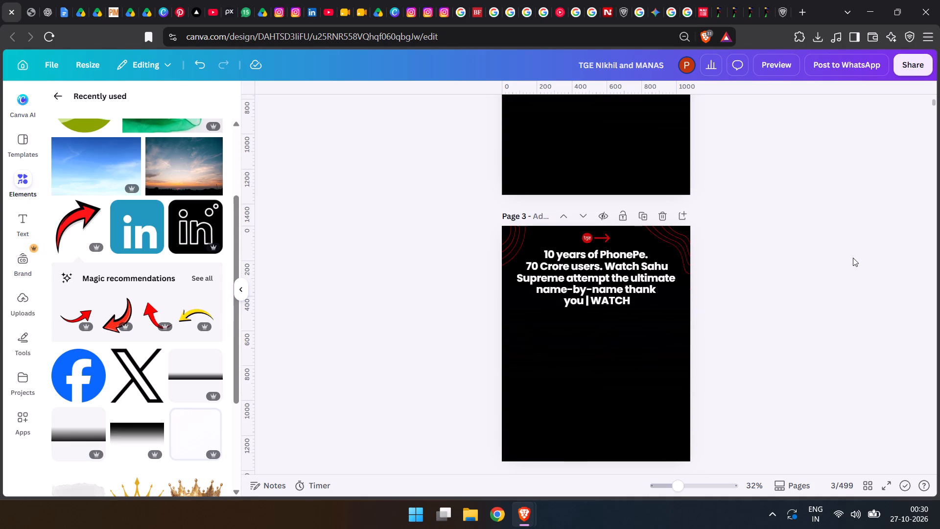
pyautogui.scroll(4, 853, 258)
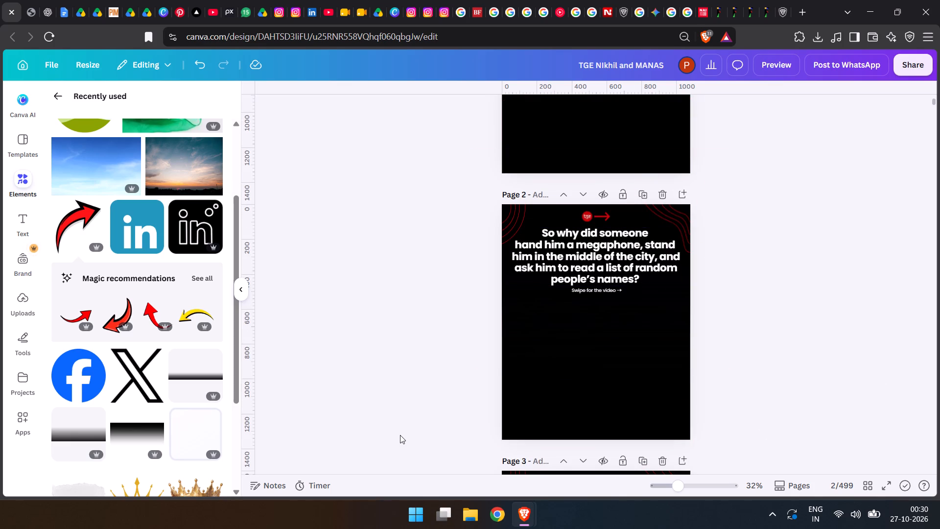
pyautogui.scroll(-2, 400, 435)
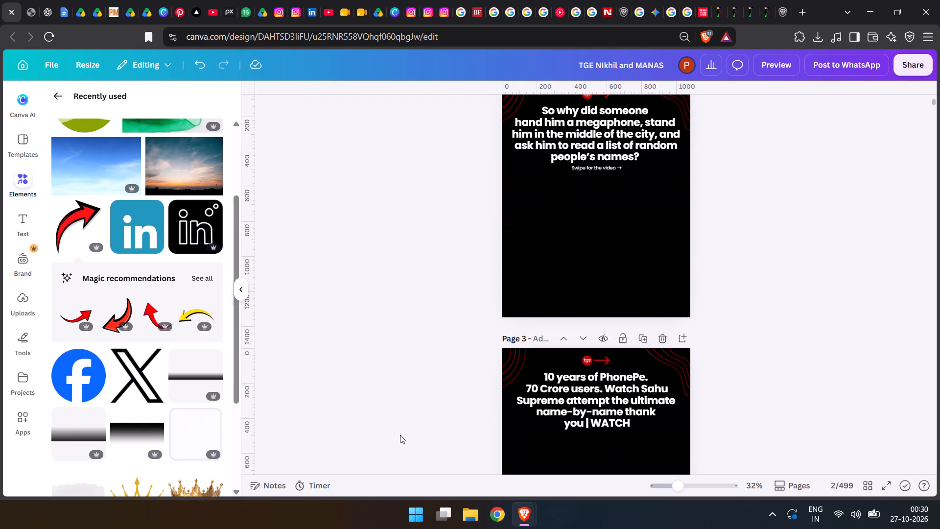
pyautogui.scroll(2, 398, 435)
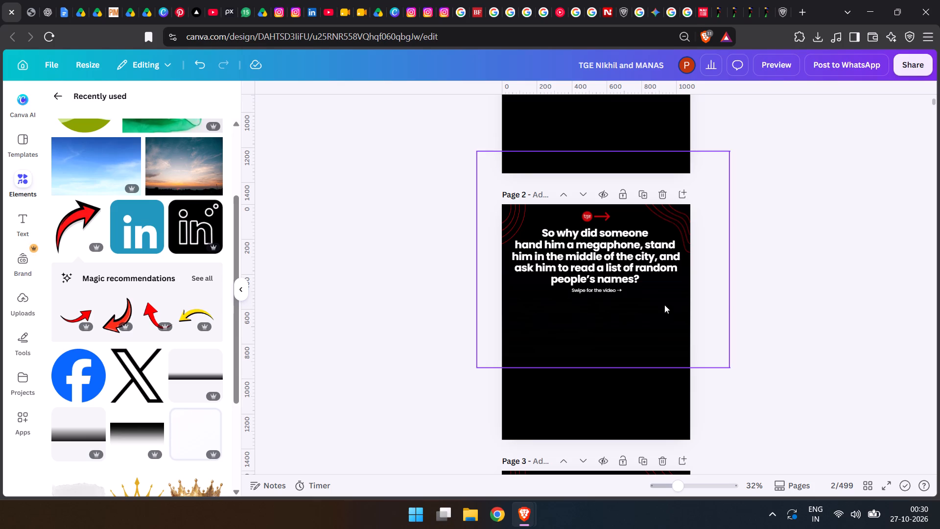
# Set the font size of page 2's "Swipe for the video →" text to 22 and widen its box to fit one line.
pyautogui.click(609, 288)
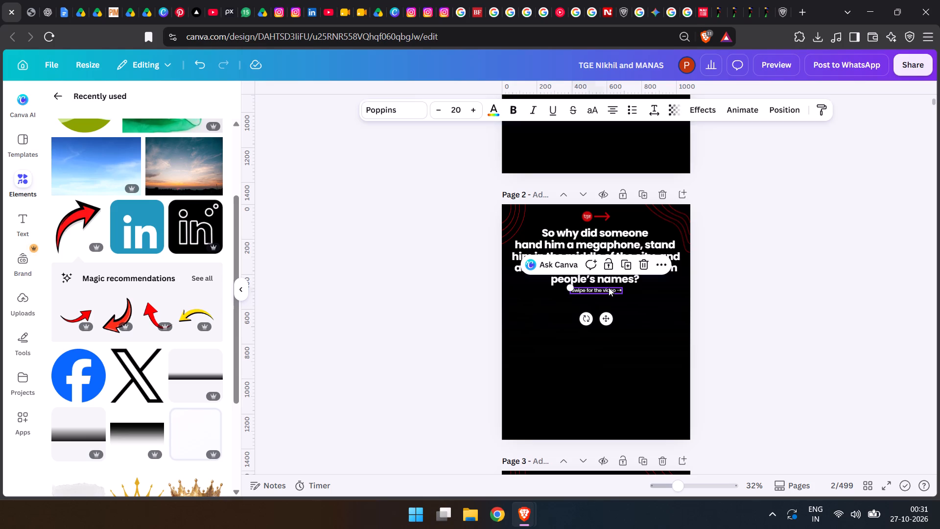
pyautogui.doubleClick(473, 109)
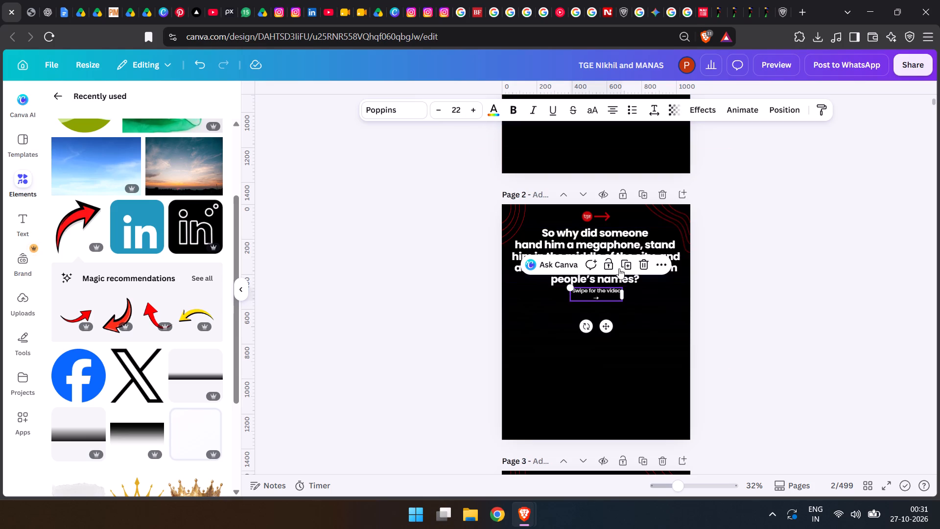
pyautogui.moveTo(621, 293); pyautogui.dragTo(634, 293)
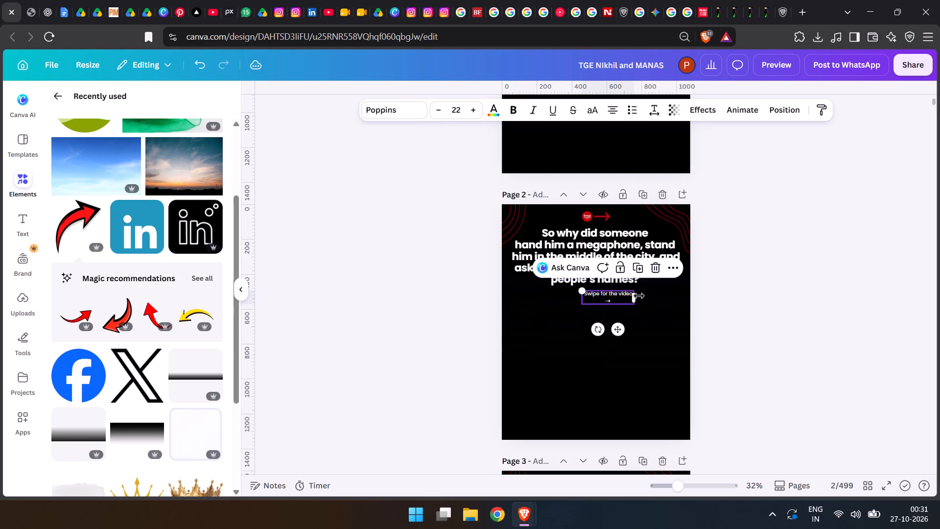
pyautogui.moveTo(637, 298); pyautogui.dragTo(644, 298)
# Centre the "Swipe for the video →" text horizontally on page 2, leaving a small gap below the headline.
pyautogui.moveTo(623, 324); pyautogui.dragTo(621, 324)
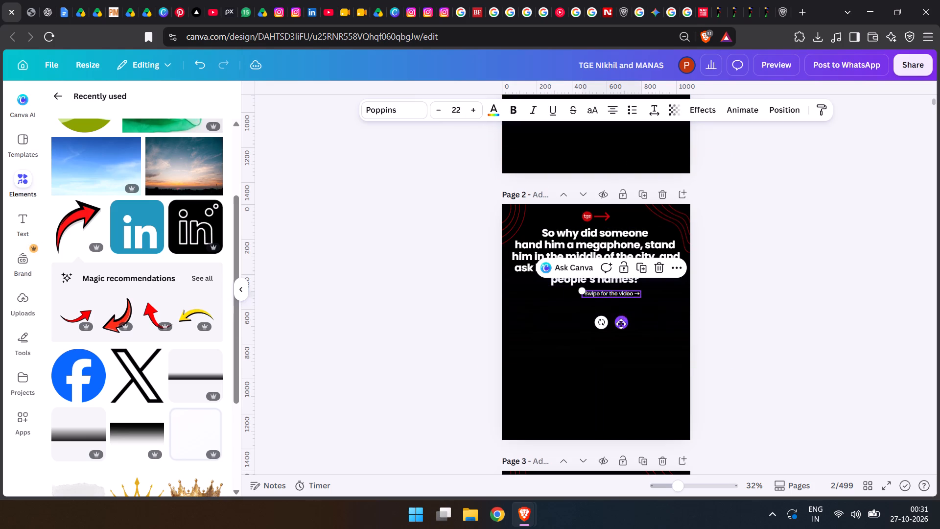
pyautogui.moveTo(621, 324); pyautogui.dragTo(608, 319)
pyautogui.doubleClick(421, 305)
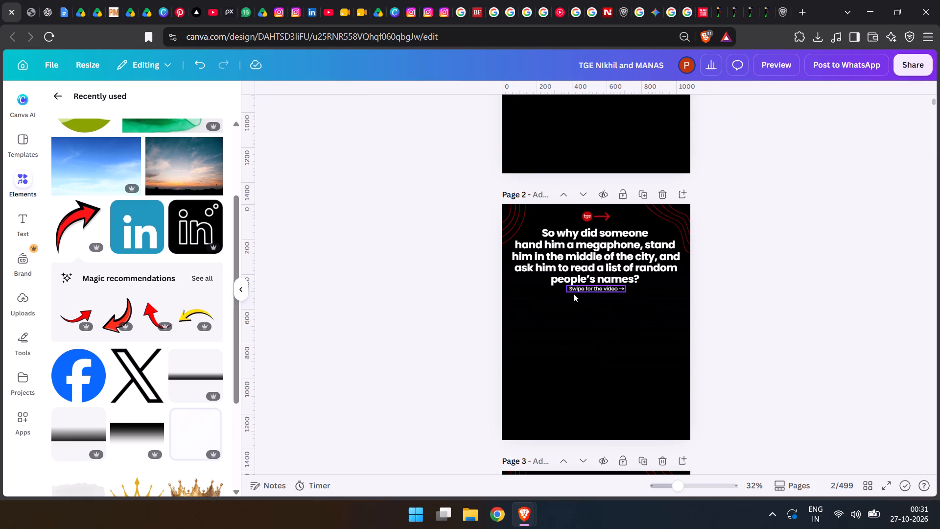
pyautogui.doubleClick(587, 288)
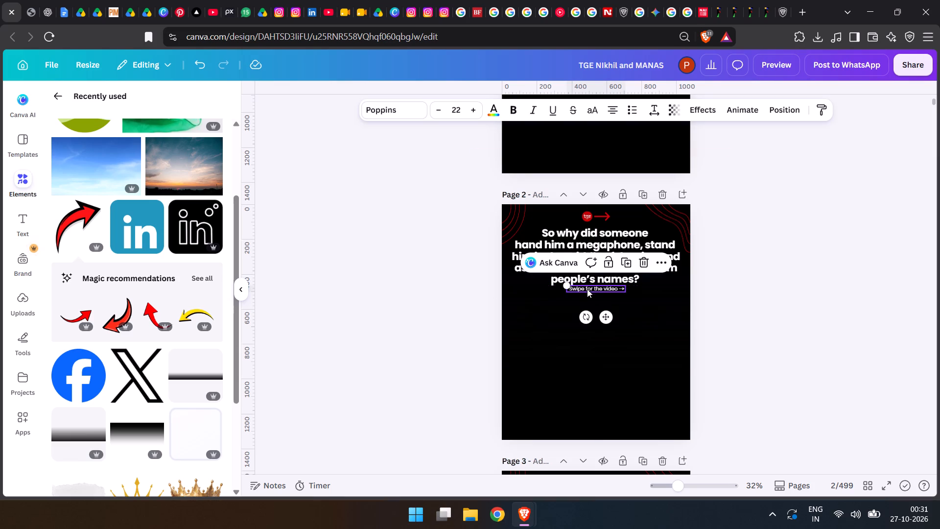
pyautogui.click(393, 283)
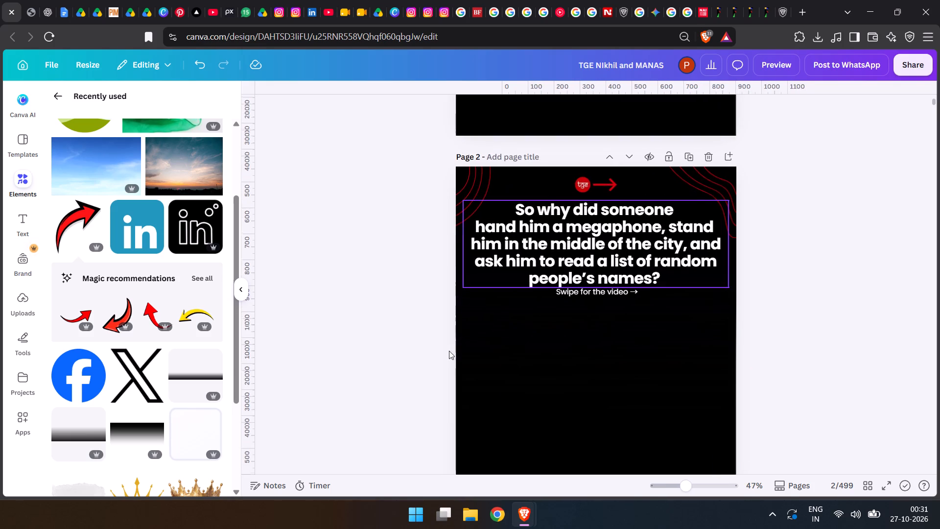
pyautogui.click(601, 295)
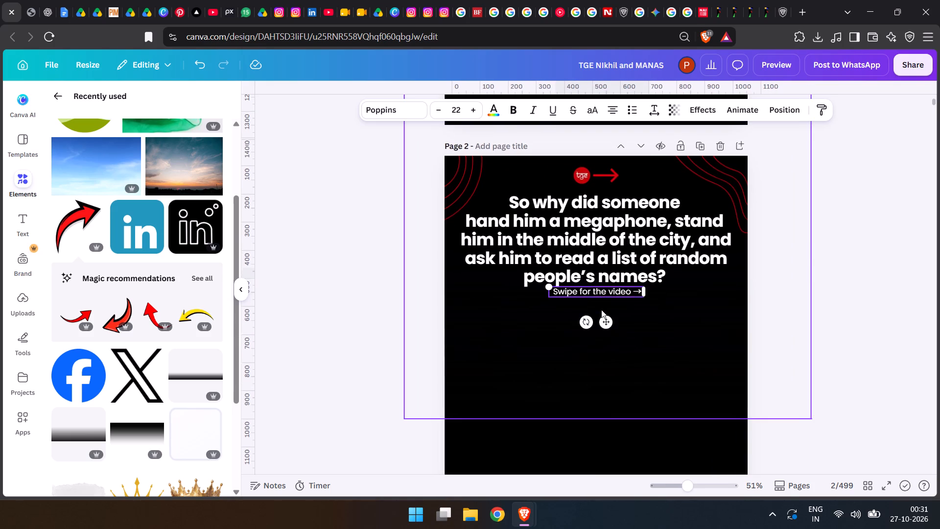
pyautogui.moveTo(605, 322); pyautogui.dragTo(604, 327)
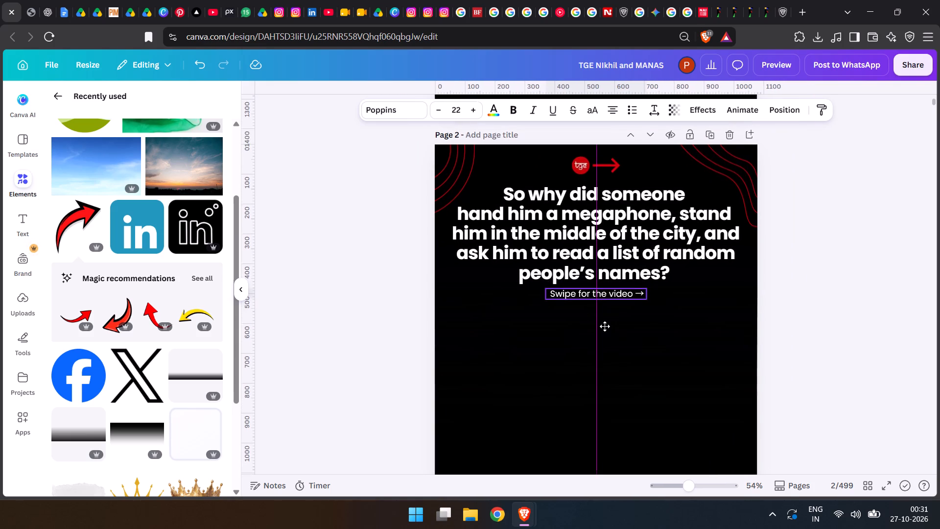
pyautogui.doubleClick(324, 332)
pyautogui.rightClick(324, 331)
pyautogui.click(329, 394)
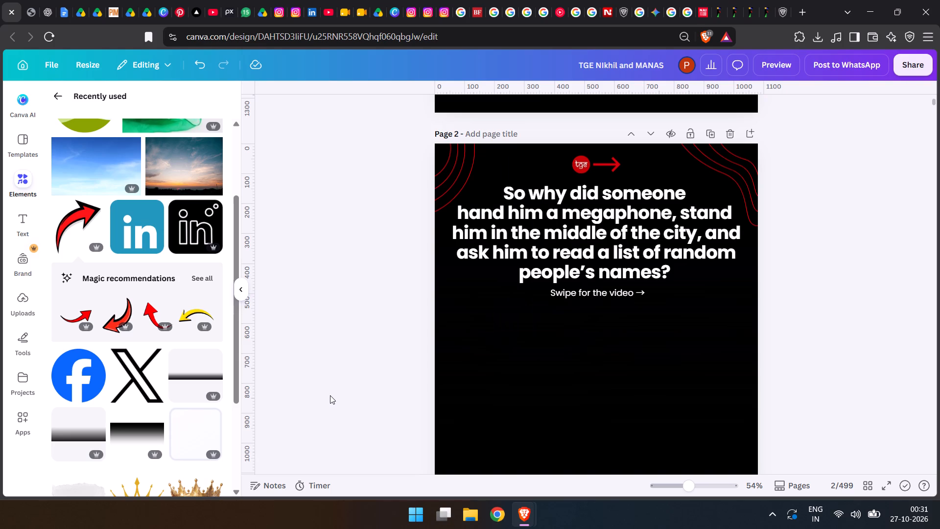
# Set the font size of page 3's PhonePe headline to 50.
pyautogui.scroll(-1, 332, 384)
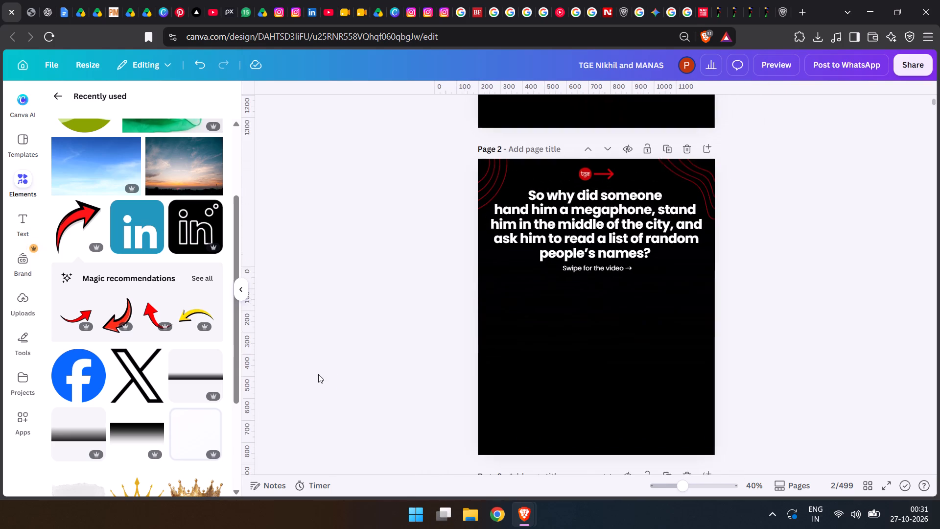
pyautogui.scroll(-4, 318, 375)
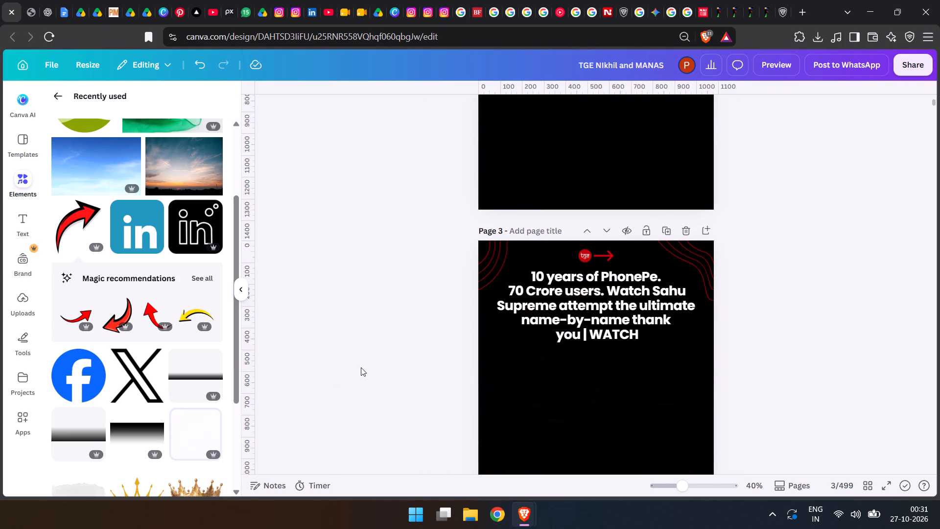
pyautogui.click(591, 318)
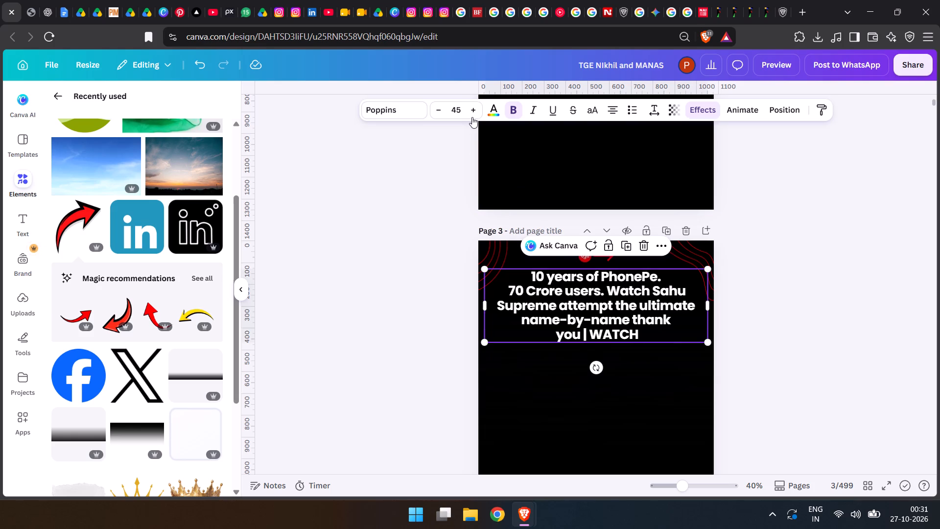
pyautogui.click(464, 107)
pyautogui.write('50')
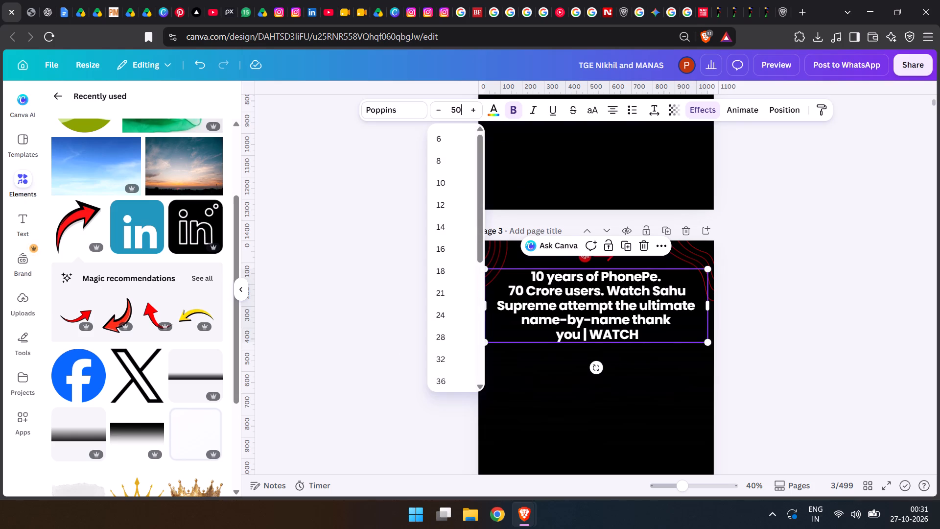
pyautogui.press('Return')
pyautogui.doubleClick(346, 346)
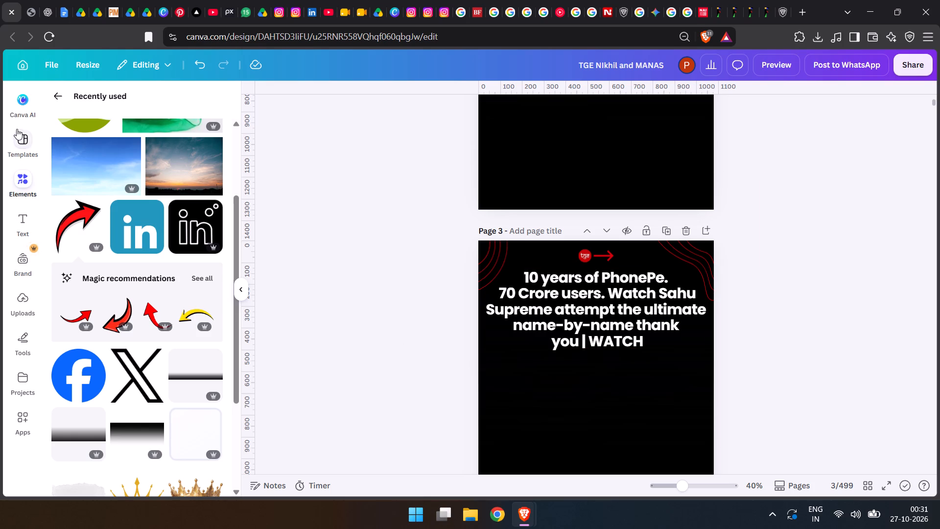
# Add a square shape over page 3's PhonePe headline and fill it with the brighter red from the shape colours.
pyautogui.scroll(7, 13, 175)
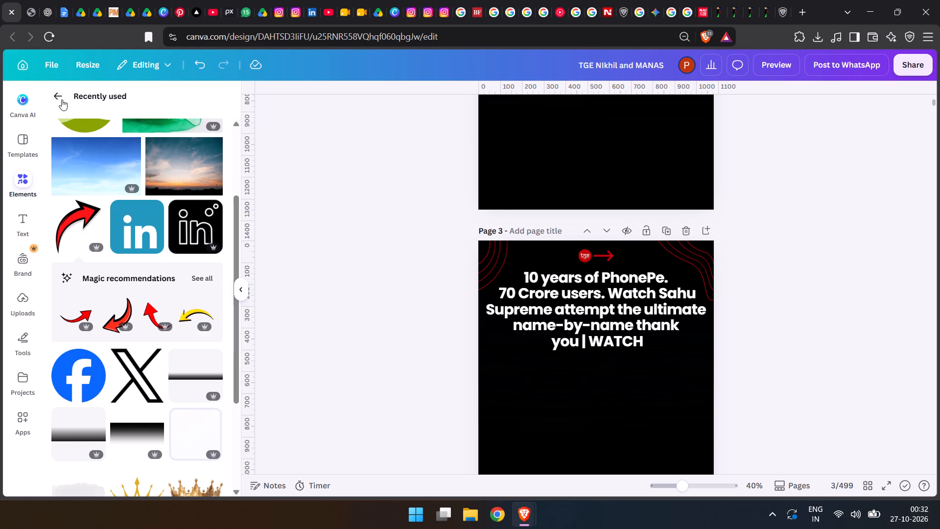
pyautogui.click(62, 99)
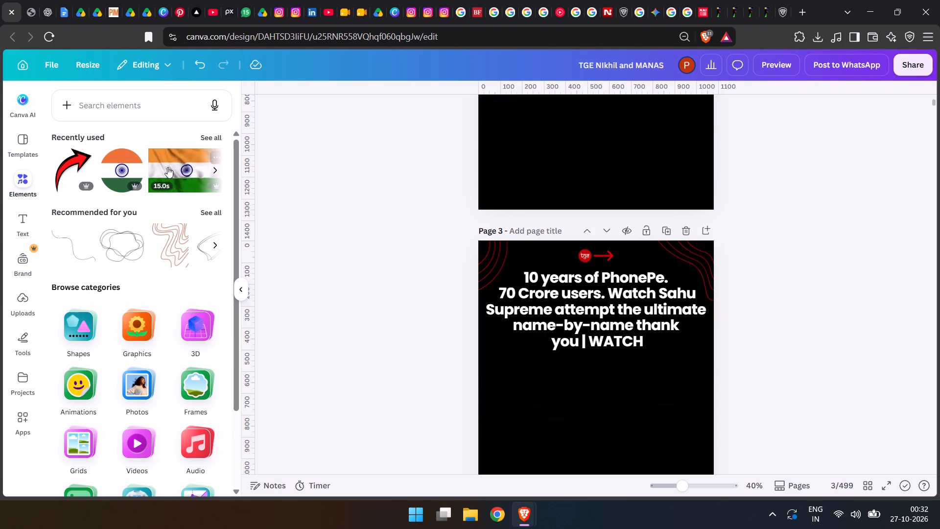
pyautogui.click(34, 343)
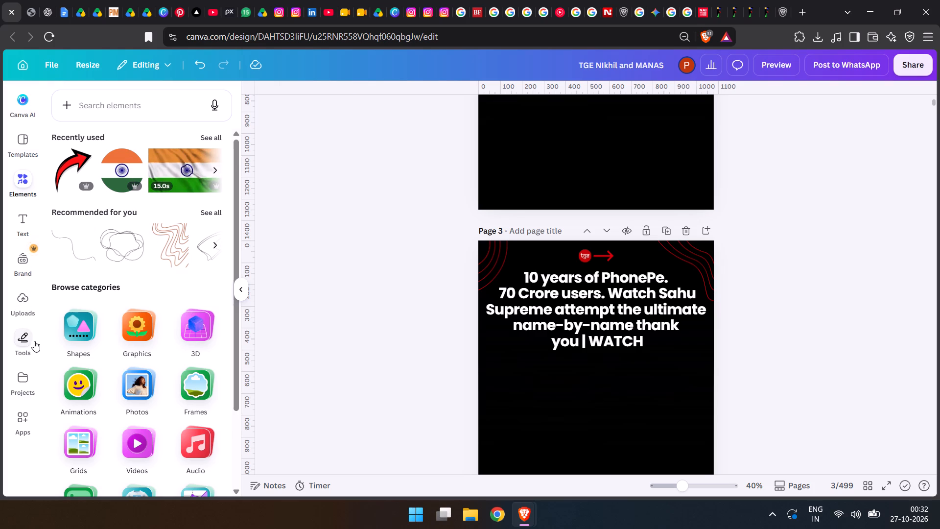
pyautogui.click(58, 242)
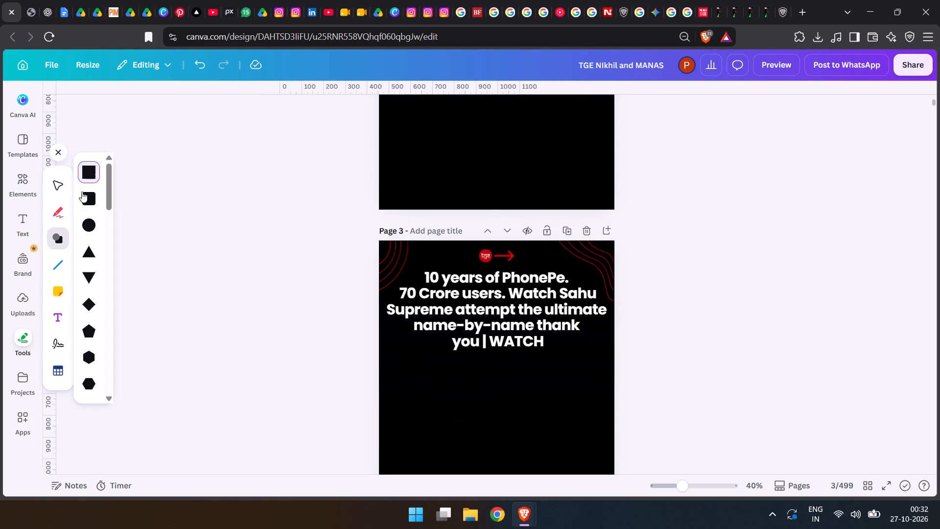
pyautogui.click(91, 175)
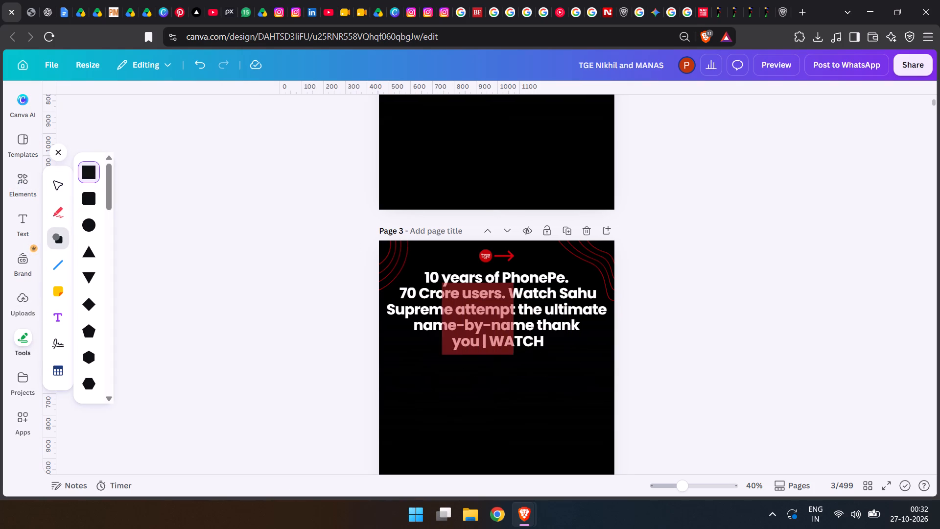
pyautogui.click(423, 270)
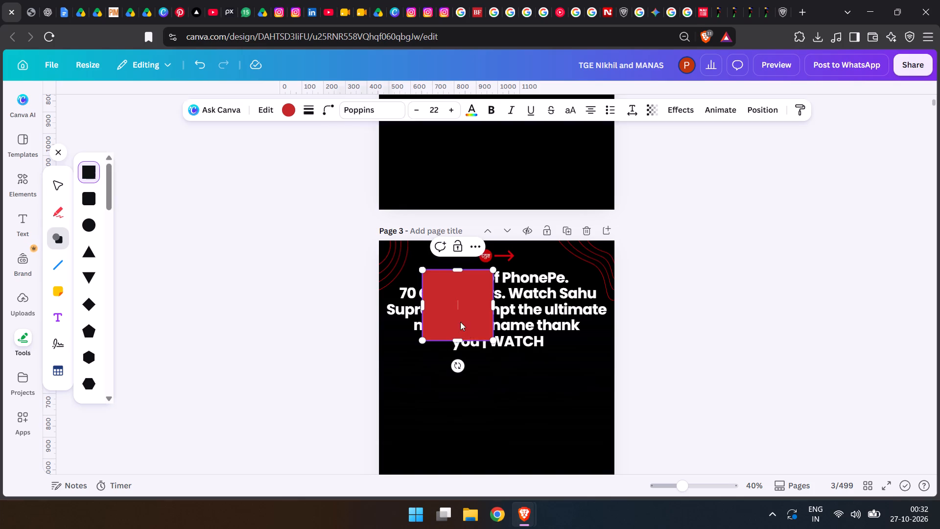
pyautogui.click(283, 111)
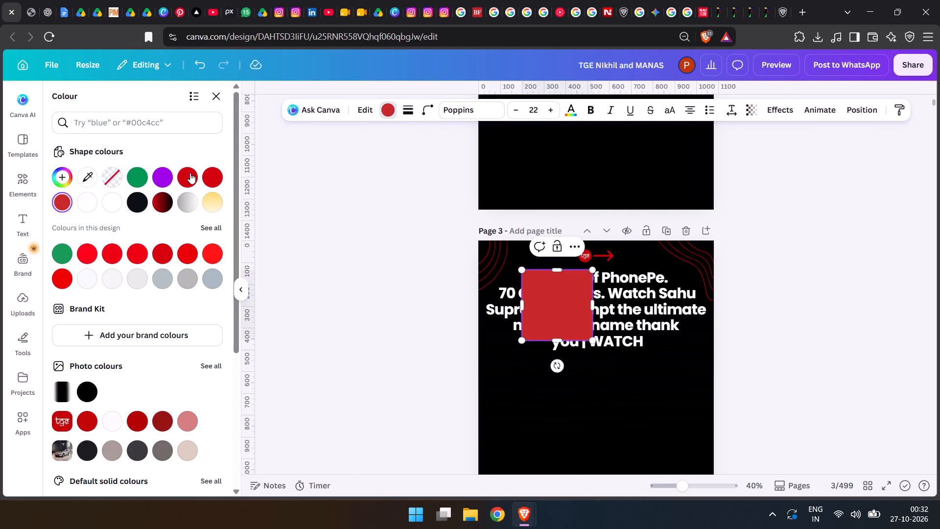
pyautogui.click(188, 174)
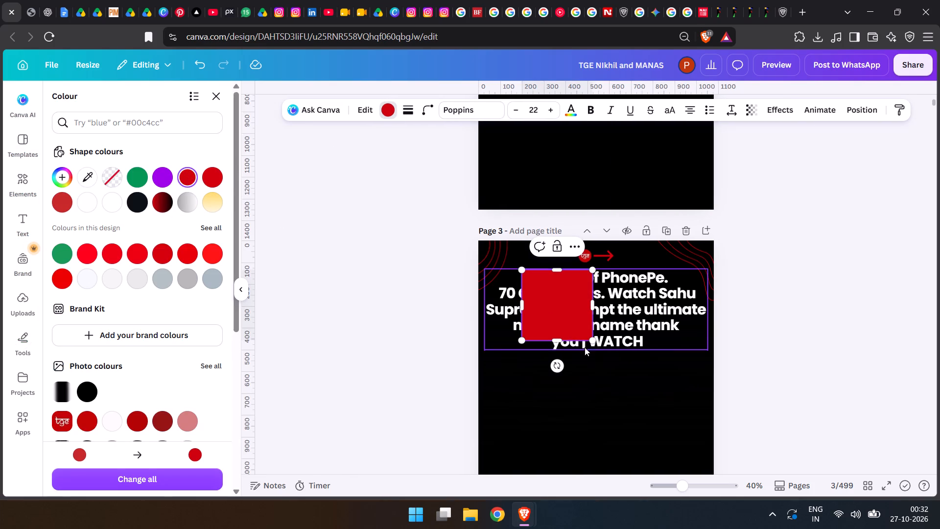
# Reshape the red square into a thin bar about 683 px wide and 64 px high covering "10 years of PhonePe.".
pyautogui.moveTo(589, 339); pyautogui.dragTo(637, 282)
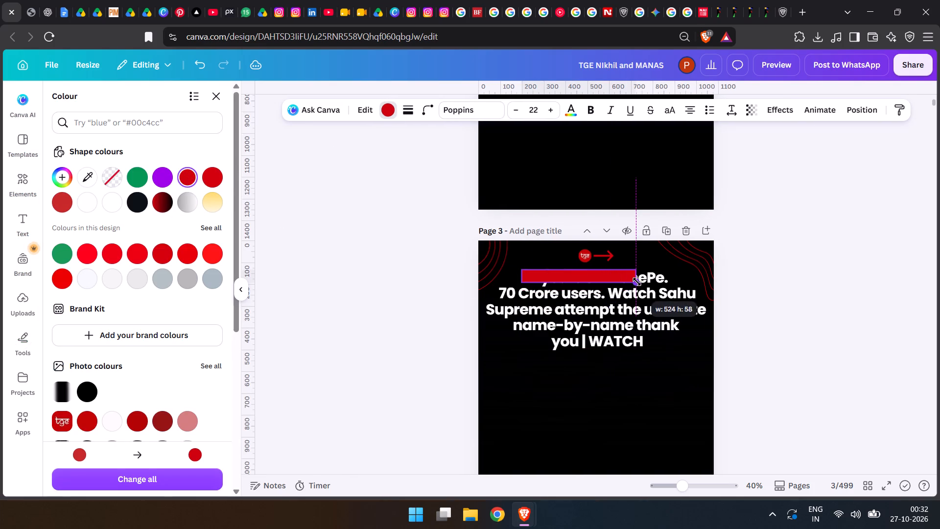
pyautogui.moveTo(637, 282); pyautogui.dragTo(667, 283)
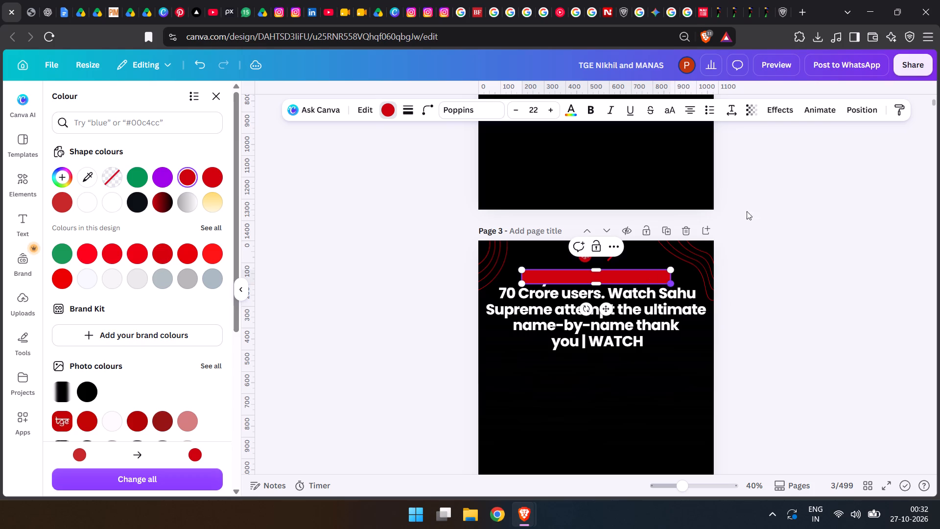
# Set the red bar's height to 70 px.
pyautogui.click(785, 105)
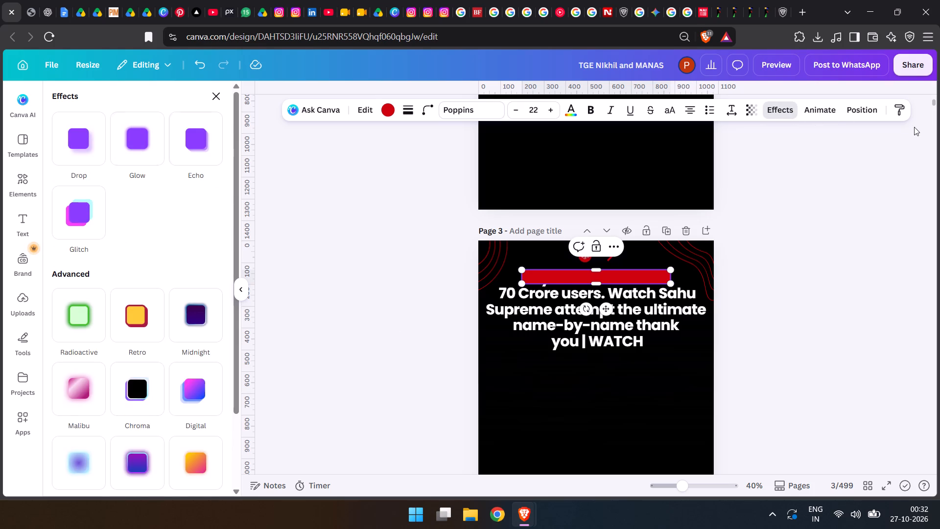
pyautogui.click(864, 106)
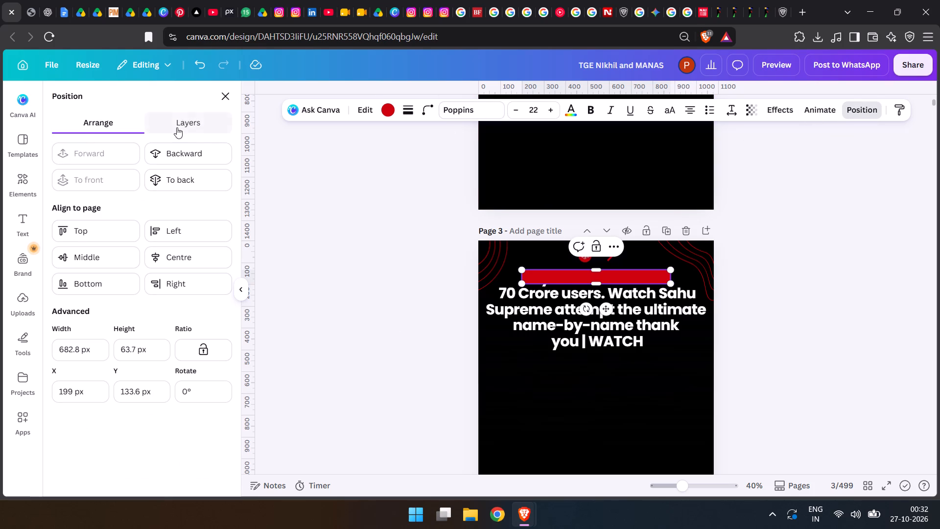
pyautogui.click(177, 127)
pyautogui.click(134, 178)
pyautogui.click(100, 127)
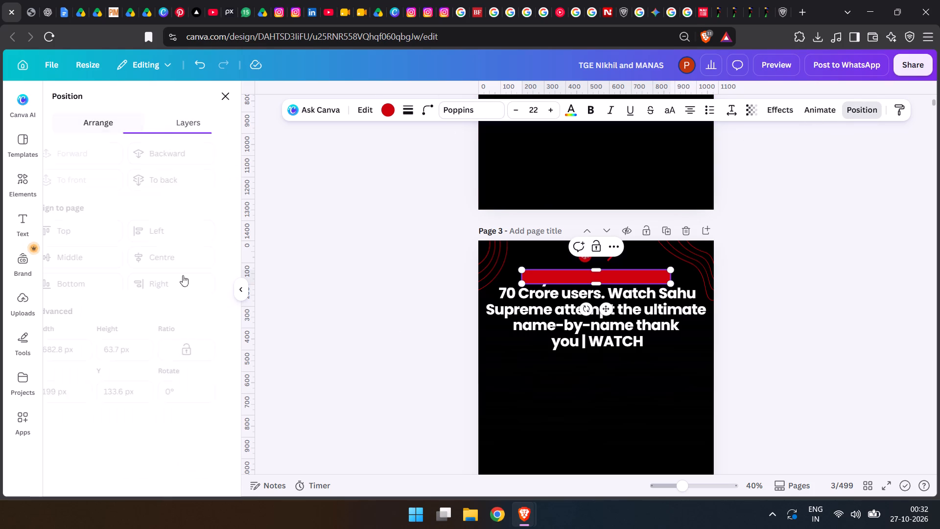
pyautogui.click(148, 353)
pyautogui.press('BackSpace')
pyautogui.press('BackSpace')
pyautogui.press('BackSpace')
pyautogui.press('BackSpace')
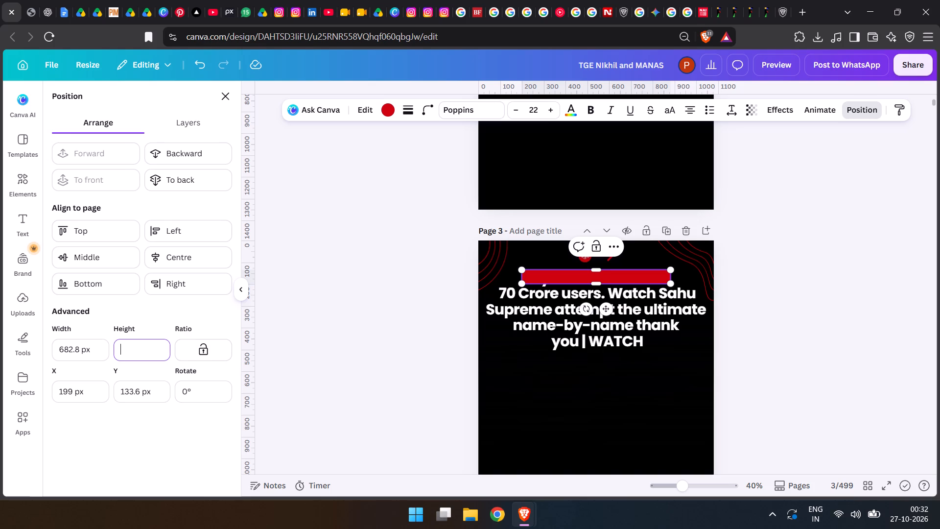
pyautogui.write('70')
pyautogui.press('Return')
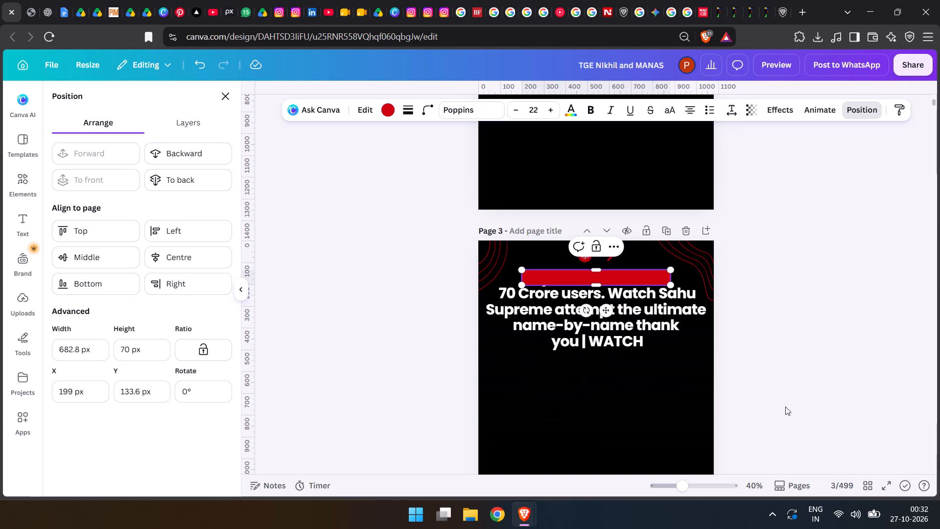
pyautogui.click(860, 393)
pyautogui.click(859, 390)
# Send the red bar backward so it sits behind the headline's first line, "10 years of PhonePe.".
pyautogui.click(513, 280)
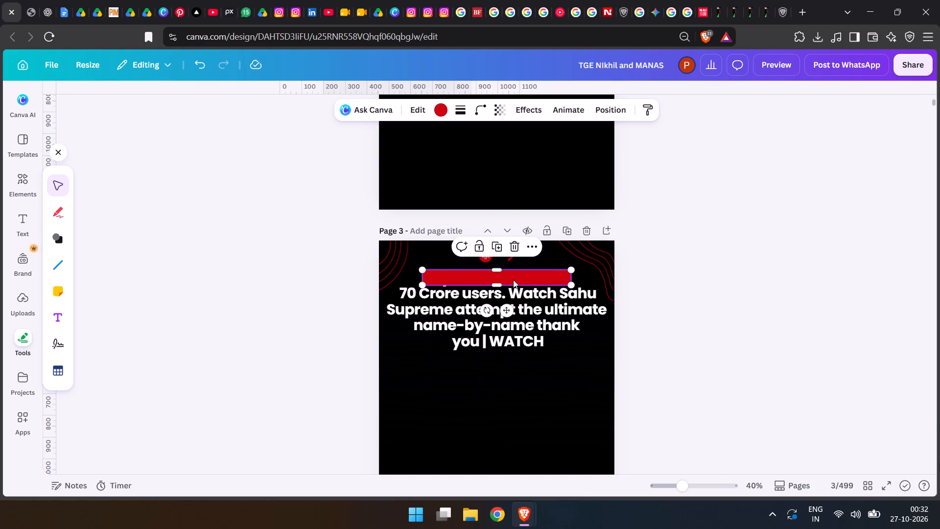
pyautogui.hotkey('ctrl', '[')
# Duplicate the red bar and place the copy just below it, starting slightly before "70" on the headline's second line.
pyautogui.hotkey('ctrl', 'd')
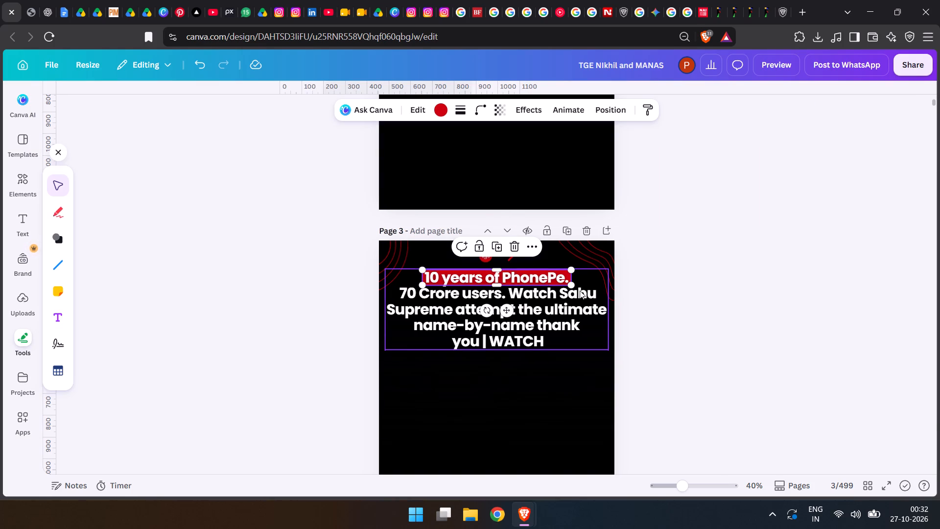
pyautogui.moveTo(511, 313); pyautogui.dragTo(508, 325)
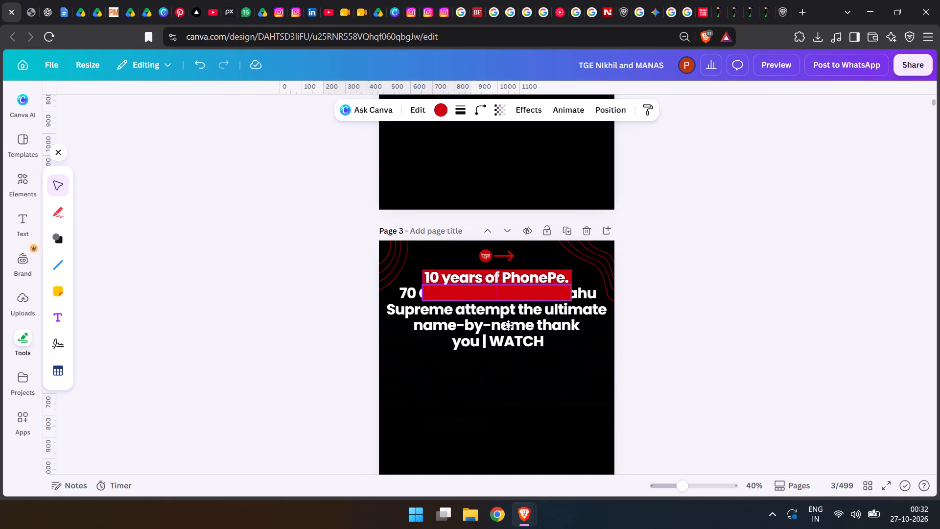
pyautogui.moveTo(508, 325); pyautogui.dragTo(508, 325)
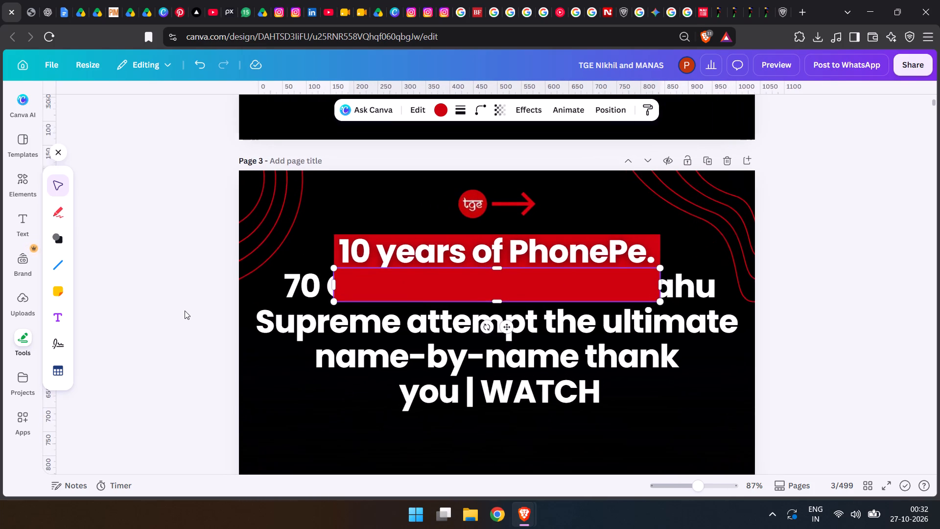
pyautogui.click(184, 311)
pyautogui.click(419, 277)
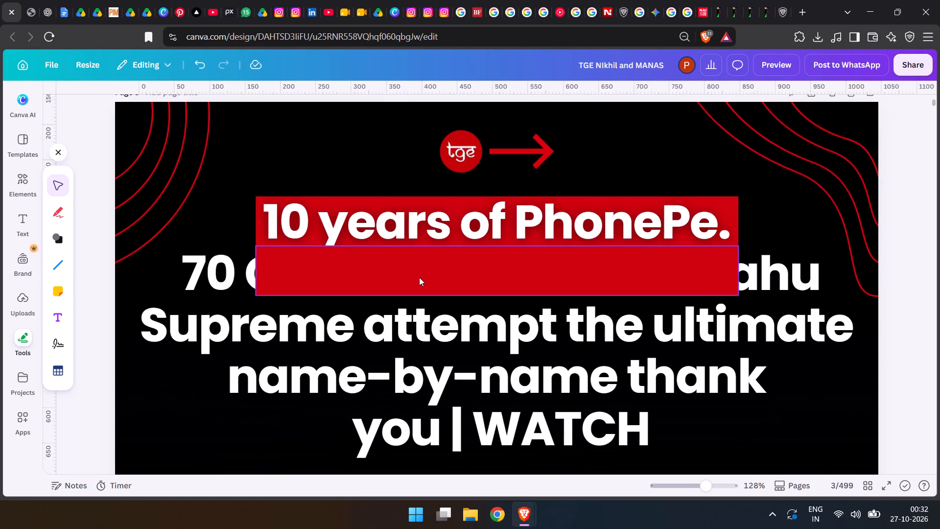
pyautogui.rightClick(420, 277)
pyautogui.moveTo(381, 274); pyautogui.dragTo(361, 286)
pyautogui.moveTo(407, 268); pyautogui.dragTo(416, 276)
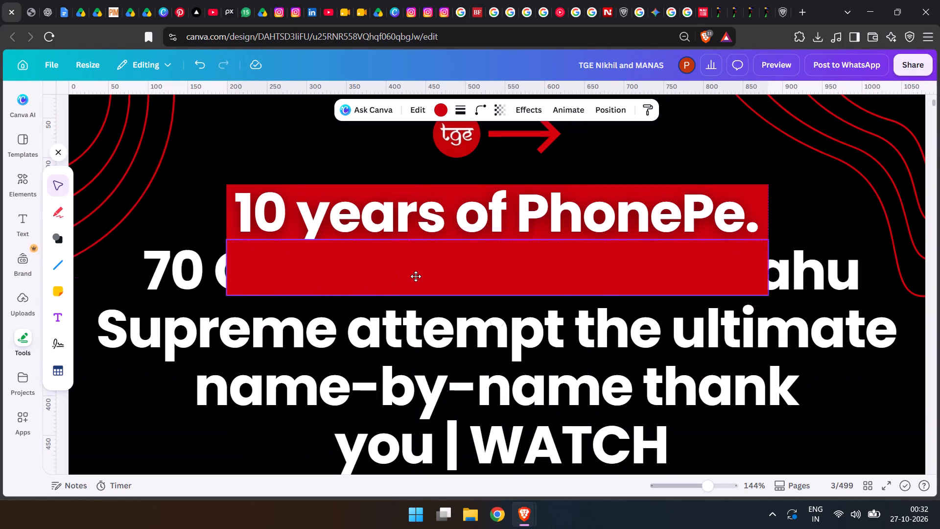
pyautogui.moveTo(416, 276); pyautogui.dragTo(376, 274)
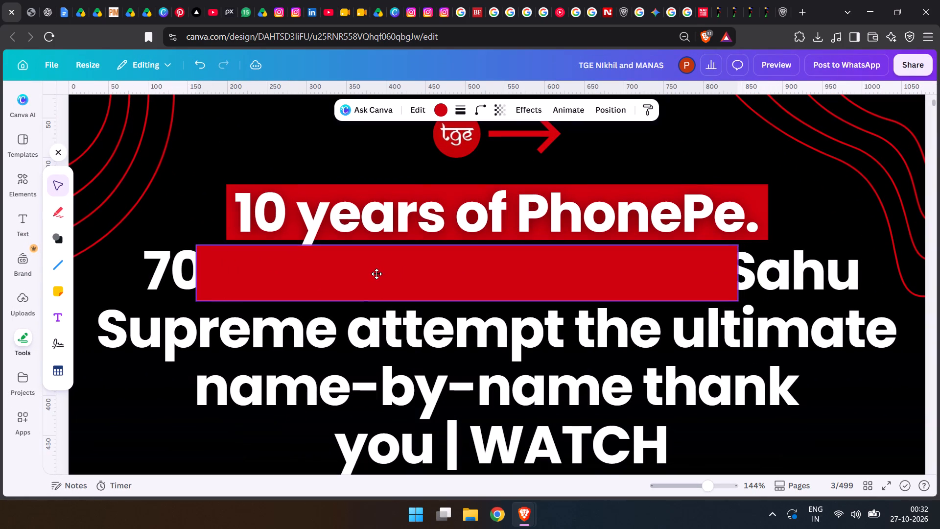
pyautogui.moveTo(376, 274); pyautogui.dragTo(348, 271)
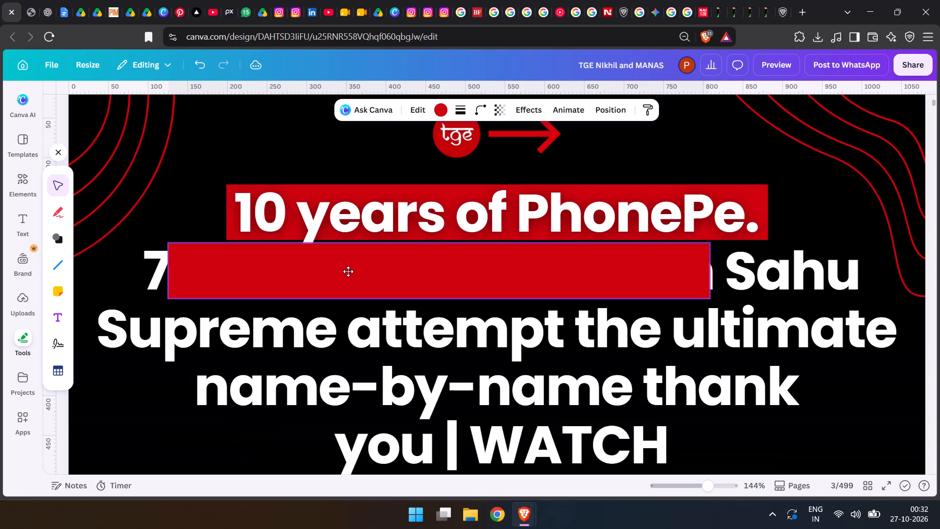
pyautogui.moveTo(348, 271); pyautogui.dragTo(319, 271)
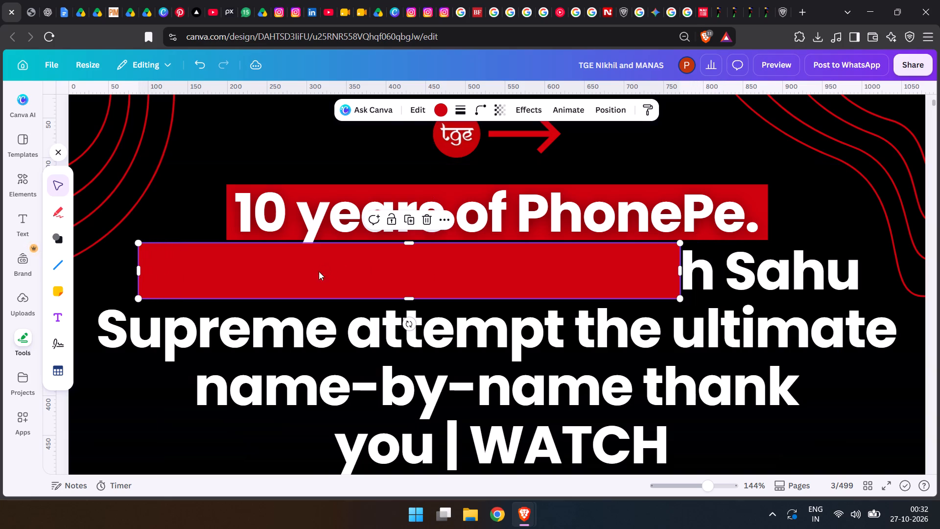
# Narrow the copied red bar so it covers only "70 Crore users." and ends before "Watch".
pyautogui.moveTo(682, 270); pyautogui.dragTo(472, 270)
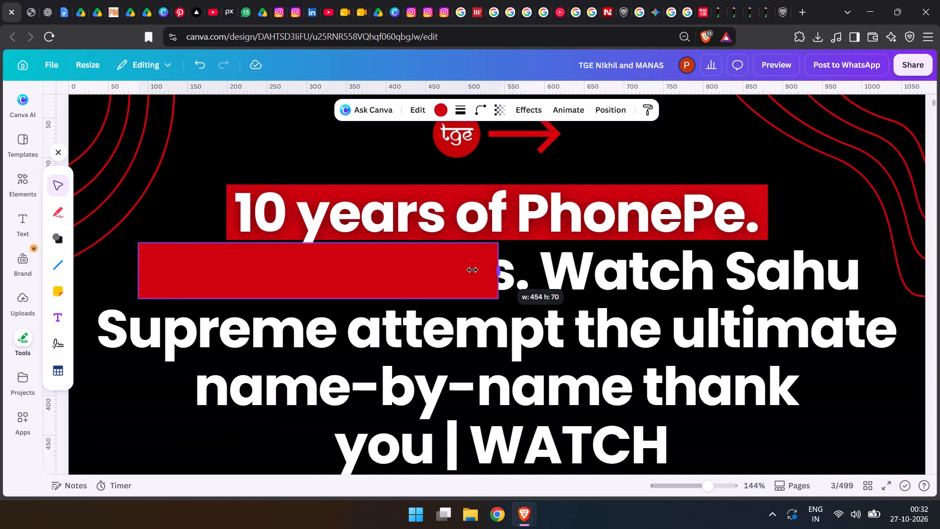
pyautogui.moveTo(472, 270); pyautogui.dragTo(535, 271)
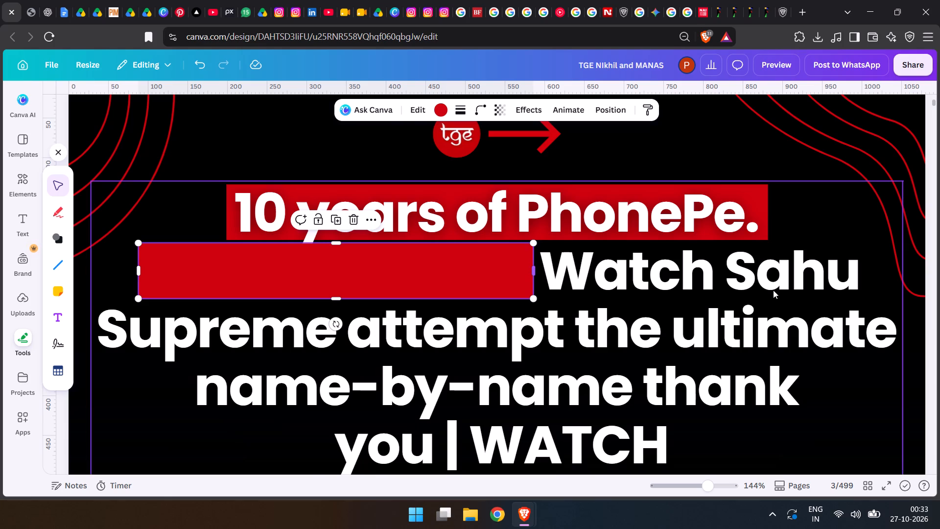
pyautogui.click(936, 324)
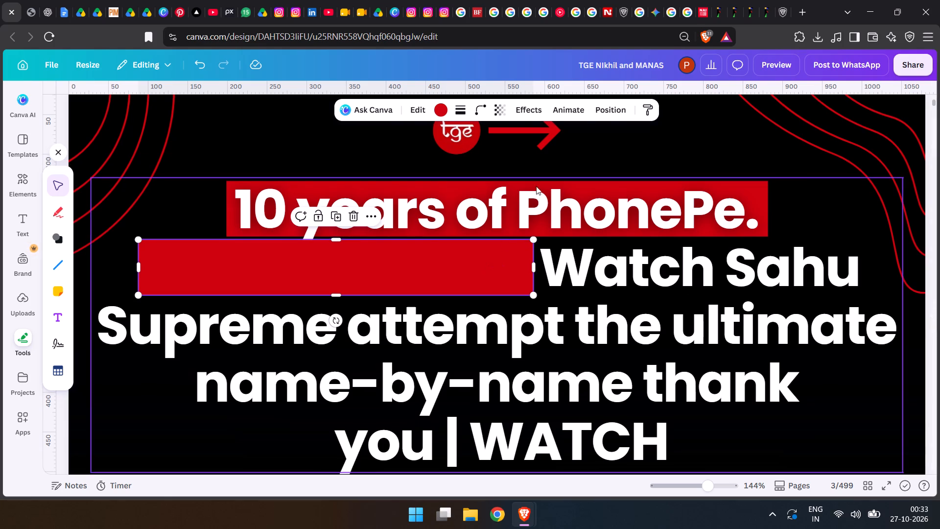
pyautogui.click(557, 151)
# Send the copied red bar backward behind the headline text so it highlights "70 Crore users.".
pyautogui.click(443, 261)
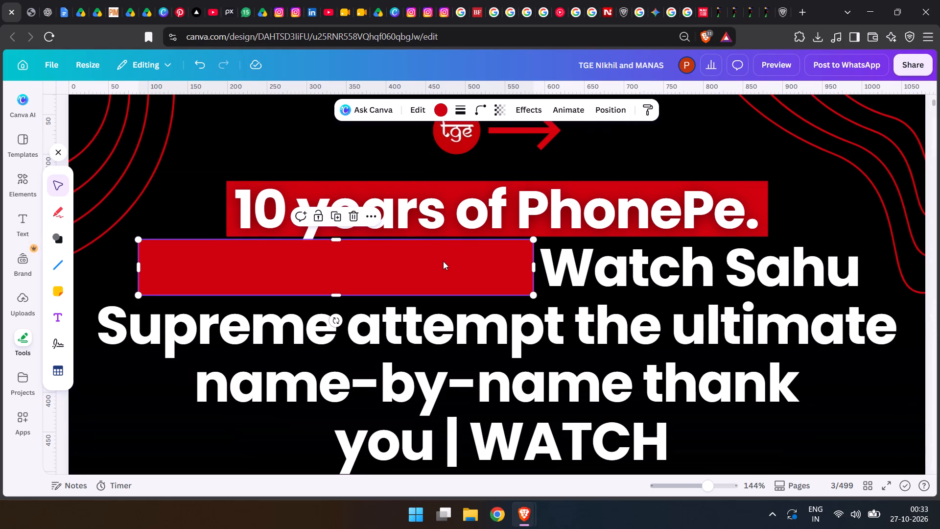
pyautogui.keyDown('ctrl'); pyautogui.click(443, 261); pyautogui.keyUp('ctrl')
pyautogui.hotkey('ctrl', '[')
pyautogui.hotkey('ctrl', ']')
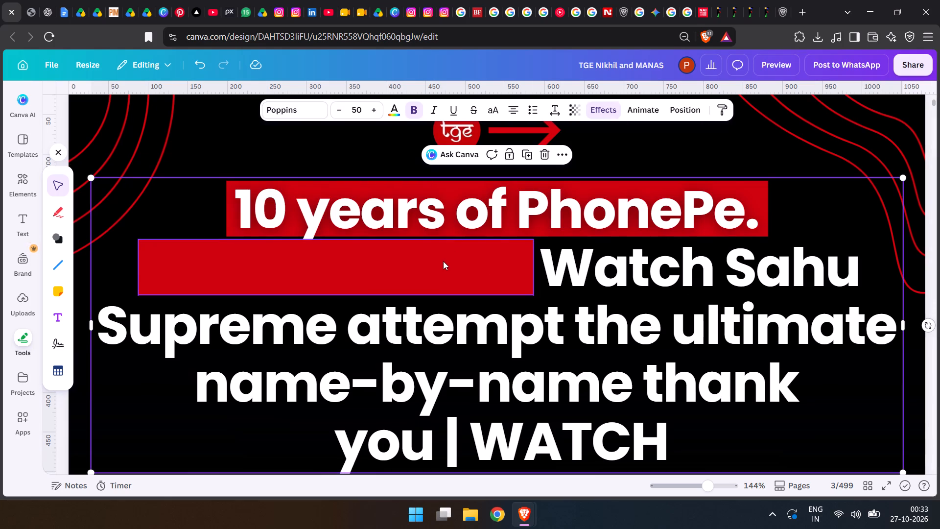
pyautogui.click(443, 261)
pyautogui.hotkey('ctrl', '[')
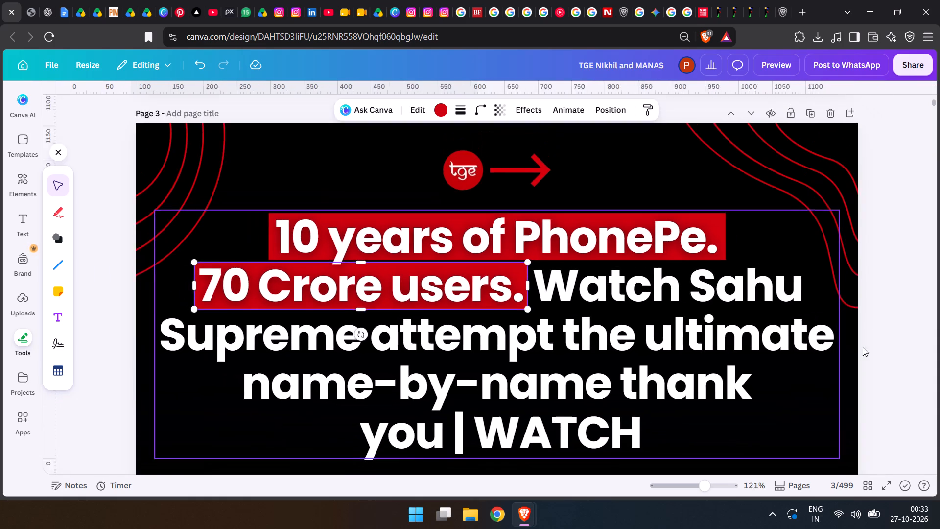
pyautogui.doubleClick(894, 346)
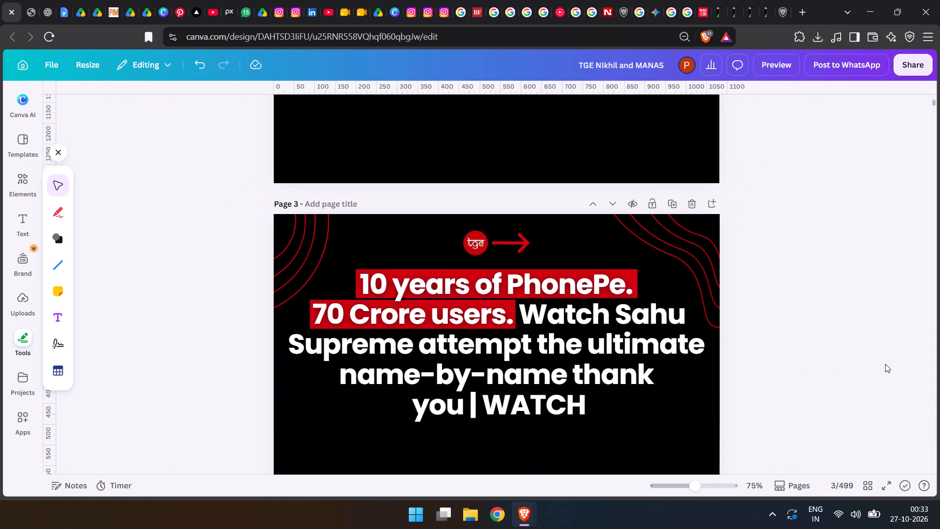
# Ungroup the tge logo and red arrow above page 3's headline and delete the arrow.
pyautogui.scroll(-3, 839, 381)
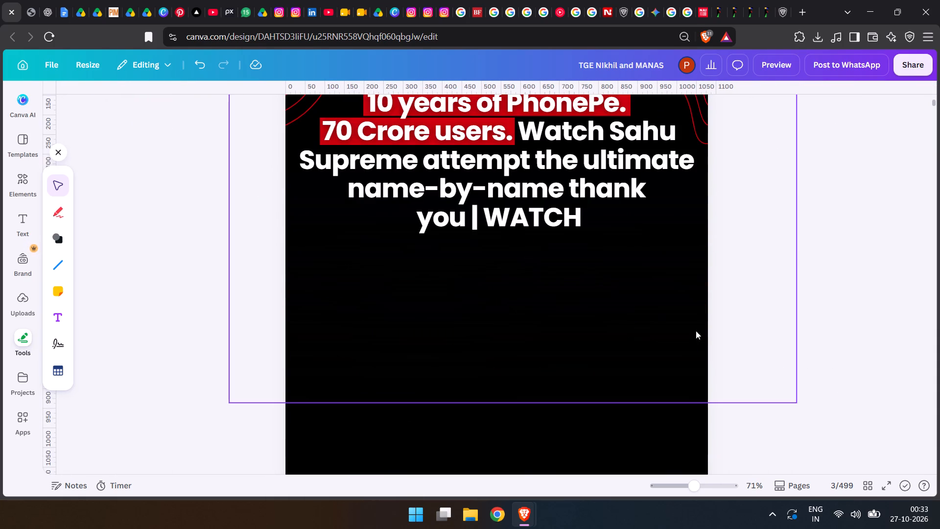
pyautogui.scroll(3, 743, 342)
pyautogui.click(495, 240)
pyautogui.click(463, 208)
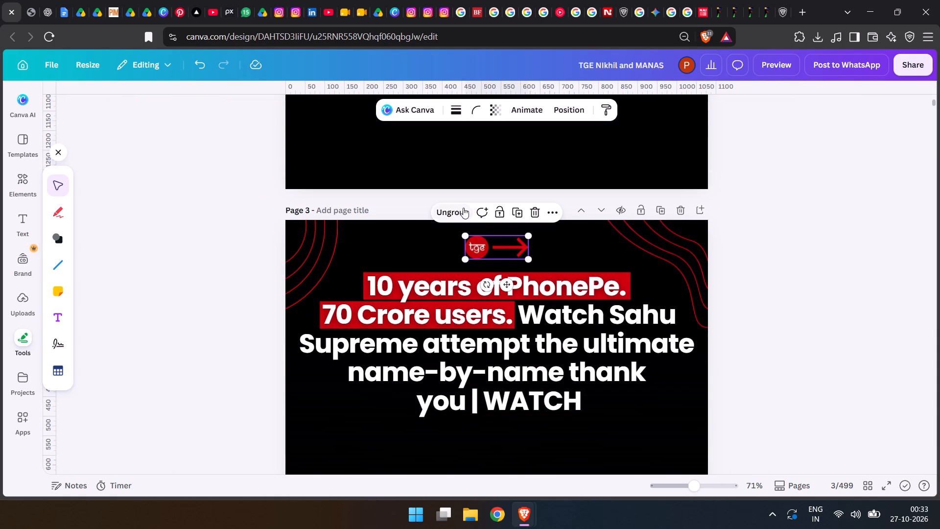
pyautogui.moveTo(219, 259); pyautogui.dragTo(235, 263)
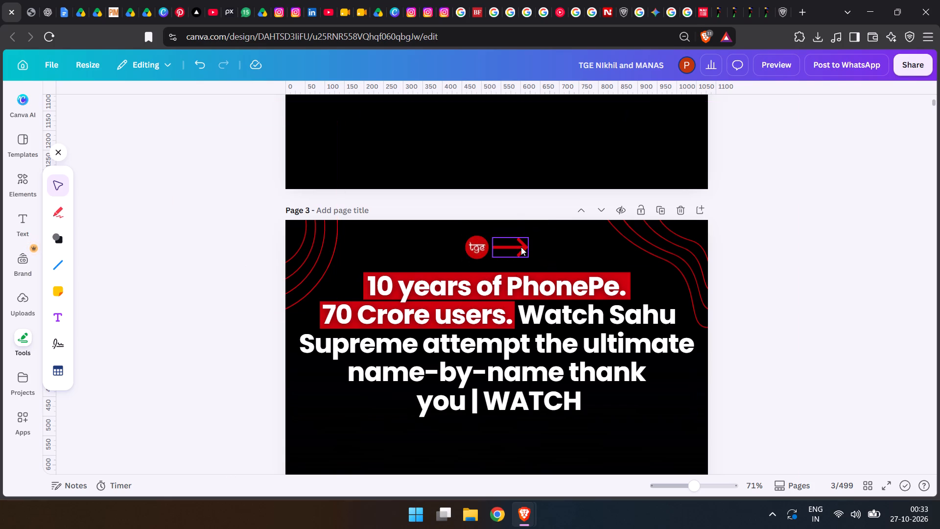
pyautogui.click(521, 247)
pyautogui.click(558, 215)
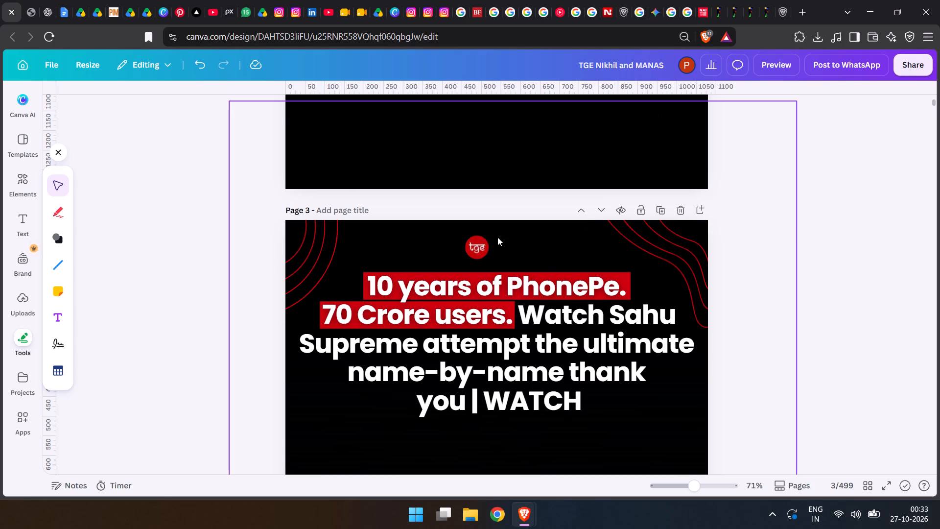
# Centre the tge logo horizontally on page 3 and raise it slightly to leave more space above the headline.
pyautogui.moveTo(474, 244); pyautogui.dragTo(479, 244)
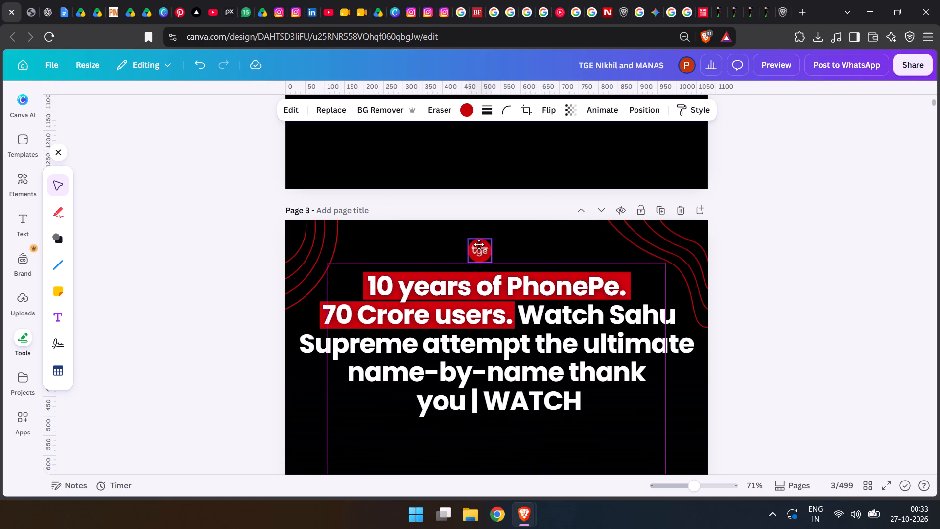
pyautogui.moveTo(479, 244); pyautogui.dragTo(493, 245)
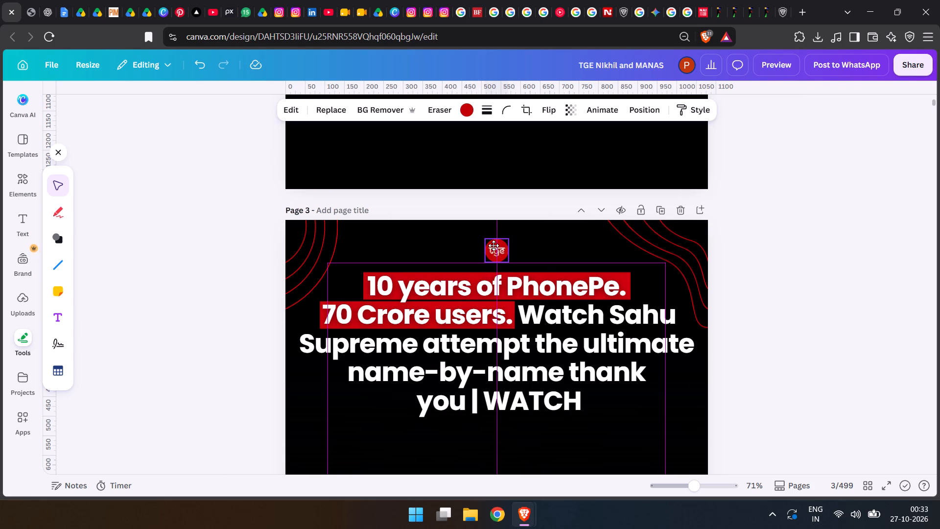
pyautogui.moveTo(493, 245); pyautogui.dragTo(493, 244)
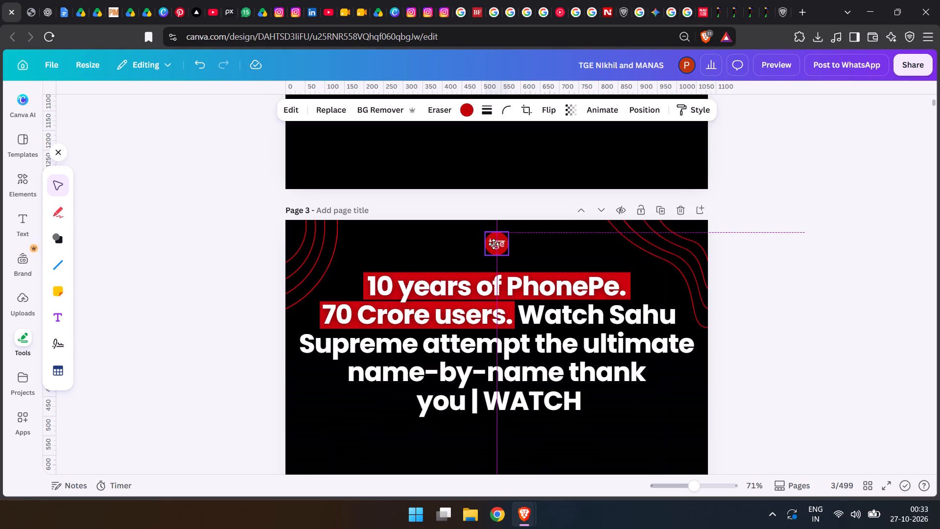
pyautogui.moveTo(493, 244); pyautogui.dragTo(493, 244)
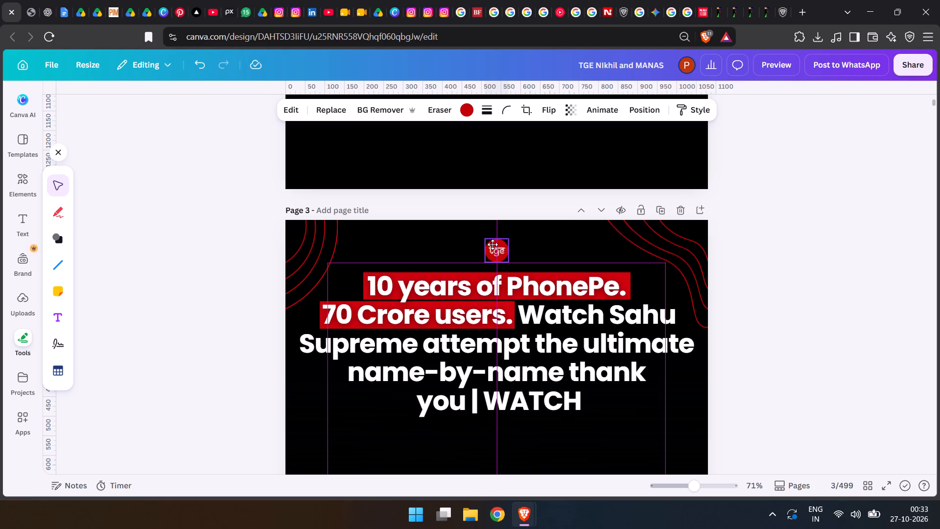
pyautogui.moveTo(493, 244); pyautogui.dragTo(493, 243)
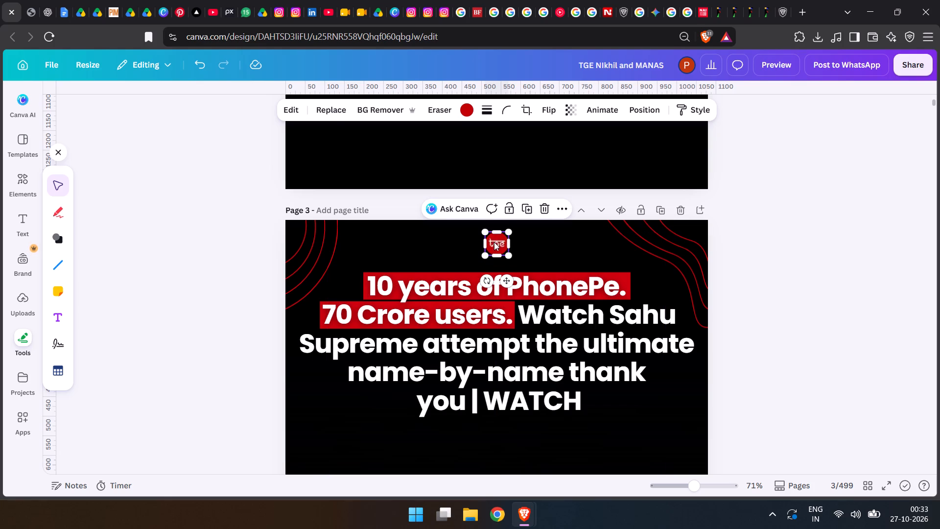
pyautogui.scroll(1, 197, 286)
pyautogui.click(198, 287)
# Add a square over the start of page 2's megaphone headline and recolour it the same bright red as page 3's bars.
pyautogui.scroll(5, 209, 306)
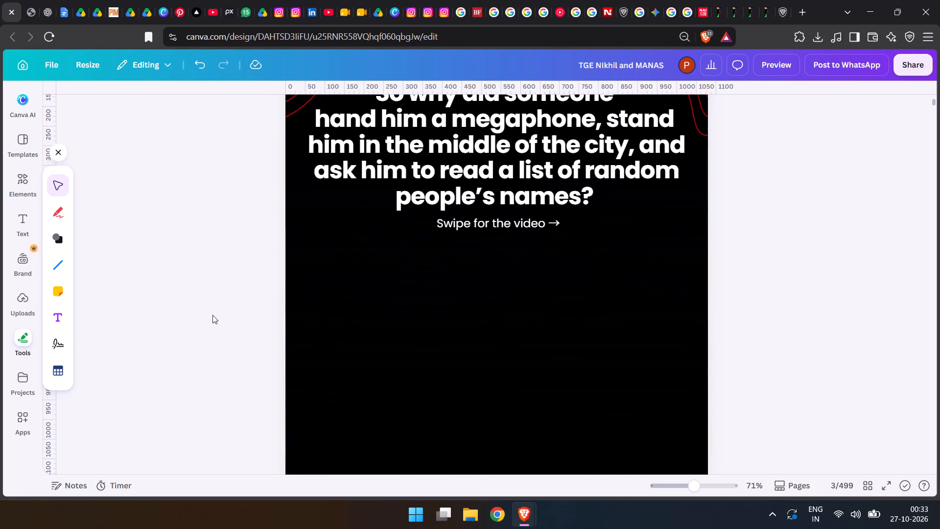
pyautogui.scroll(-5, 213, 317)
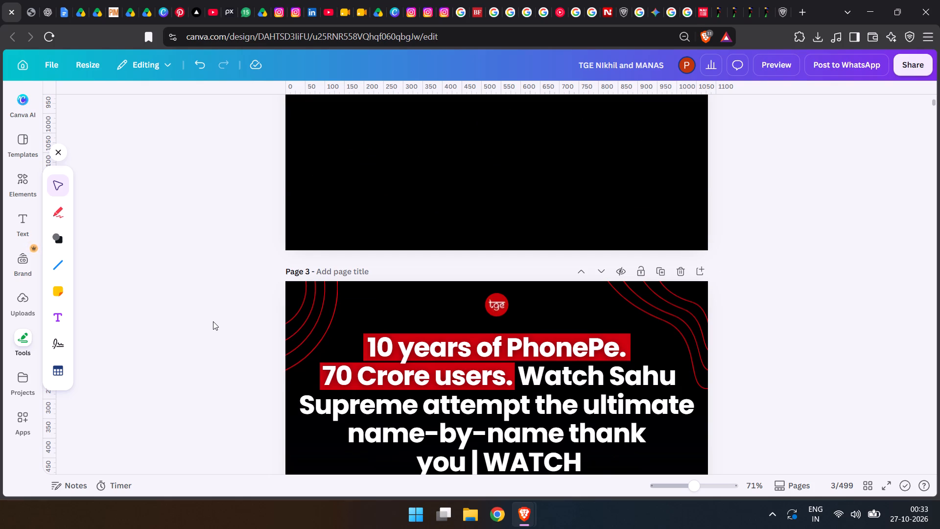
pyautogui.scroll(6, 210, 334)
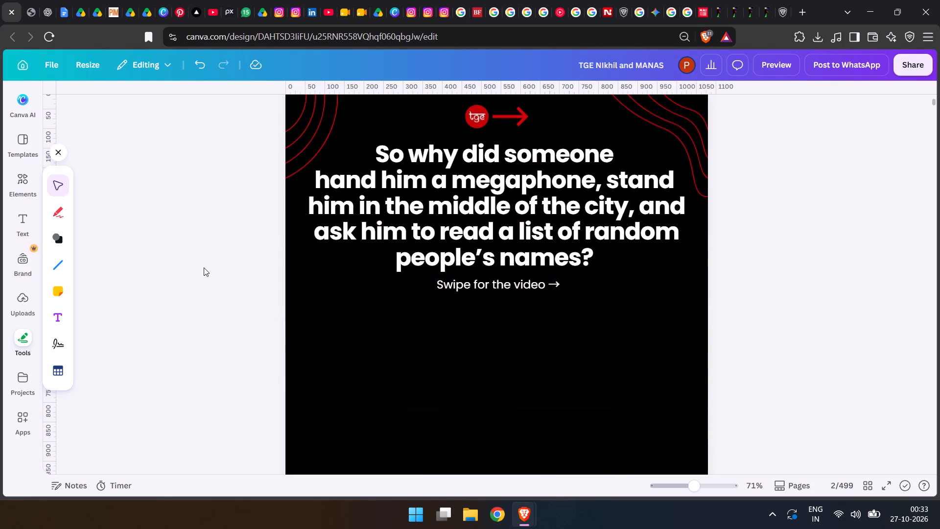
pyautogui.click(63, 233)
pyautogui.click(88, 166)
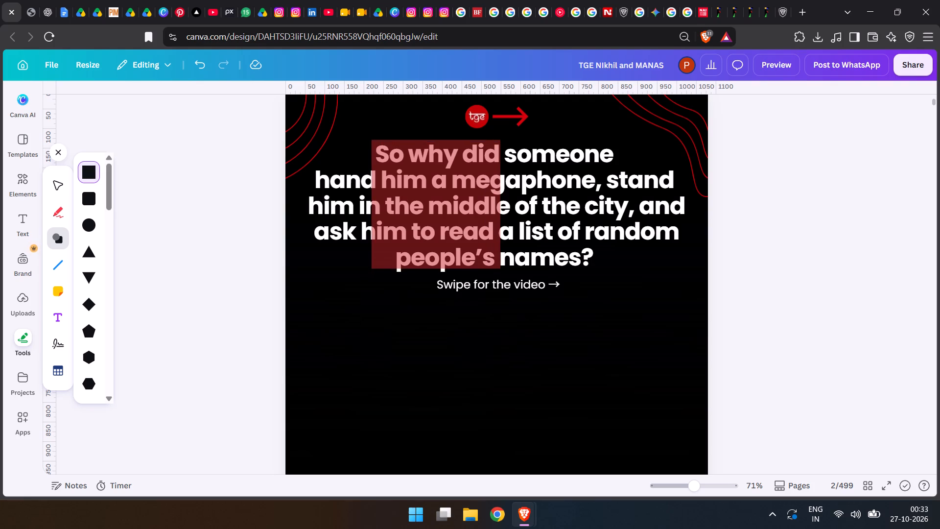
pyautogui.click(373, 141)
pyautogui.click(293, 111)
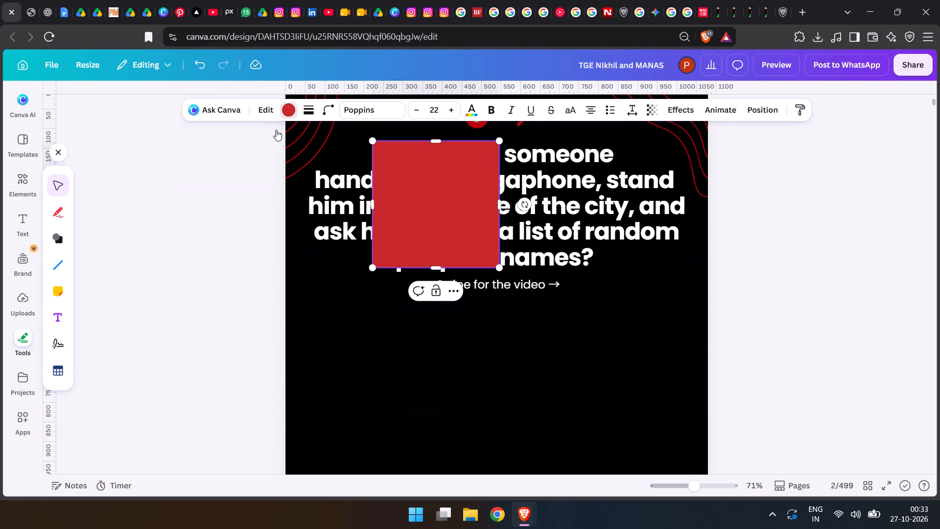
pyautogui.click(183, 178)
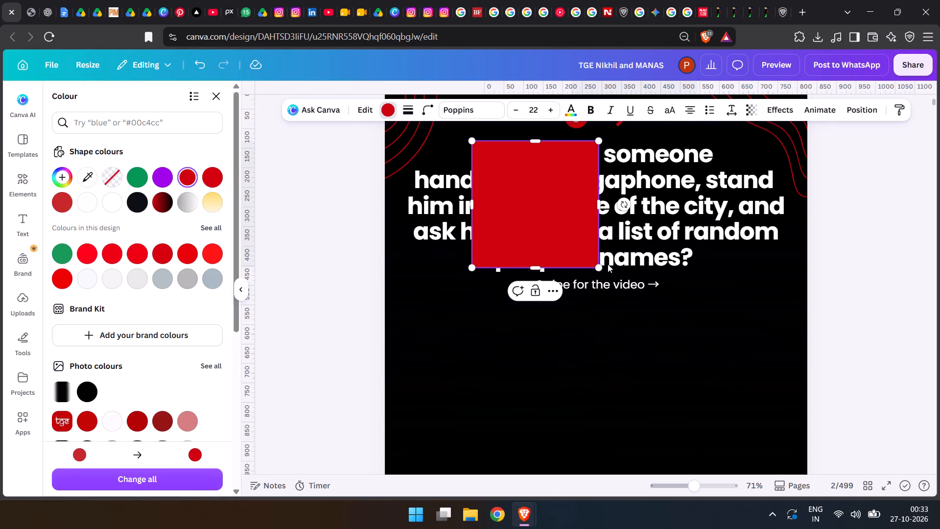
# Reshape the red square into a bar about 615 px wide and 65 px high covering "So why did someone".
pyautogui.moveTo(602, 265); pyautogui.dragTo(675, 155)
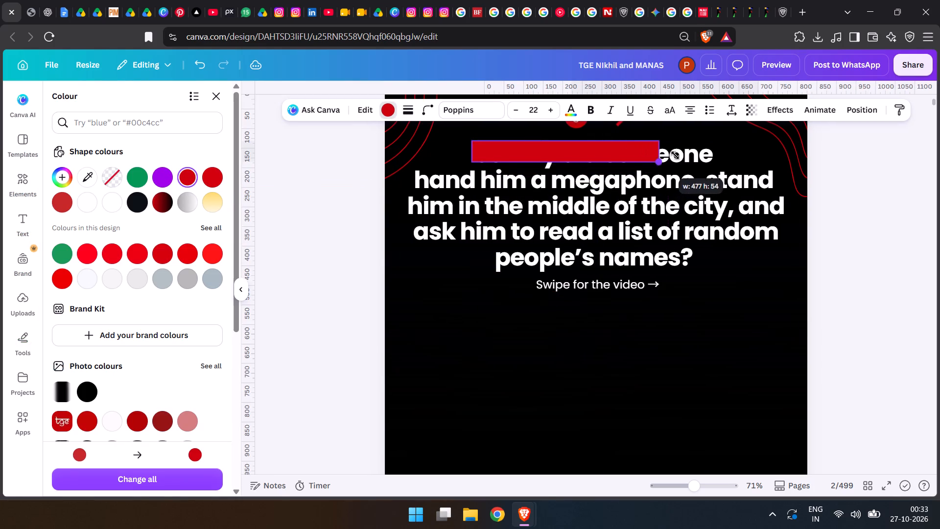
pyautogui.moveTo(675, 155); pyautogui.dragTo(715, 161)
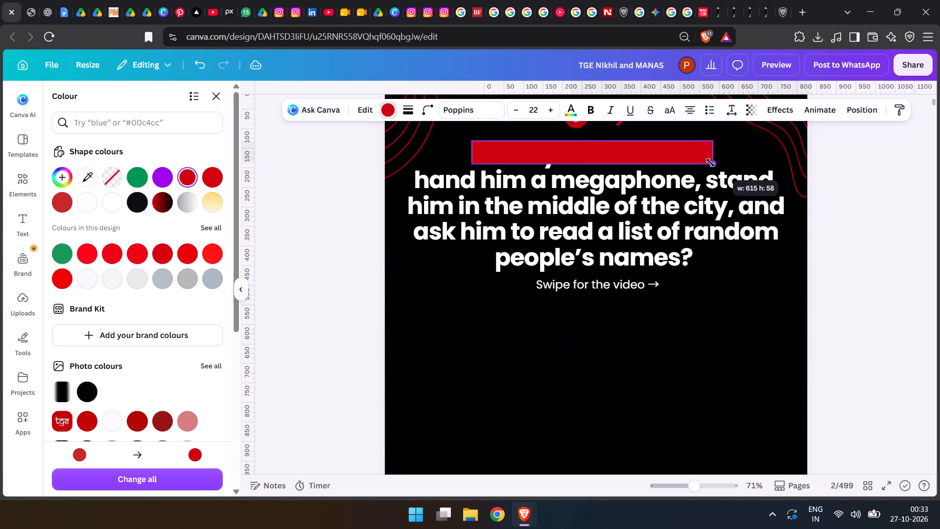
pyautogui.click(857, 111)
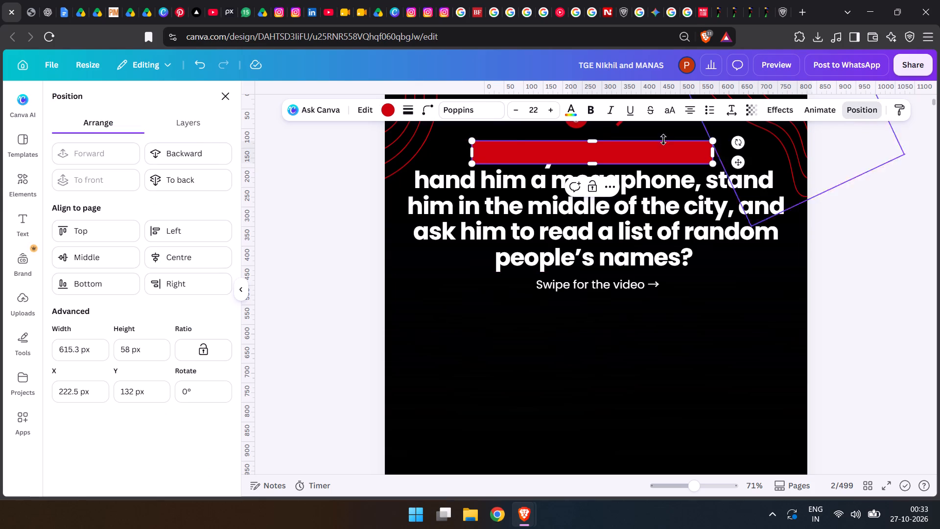
pyautogui.click(135, 340)
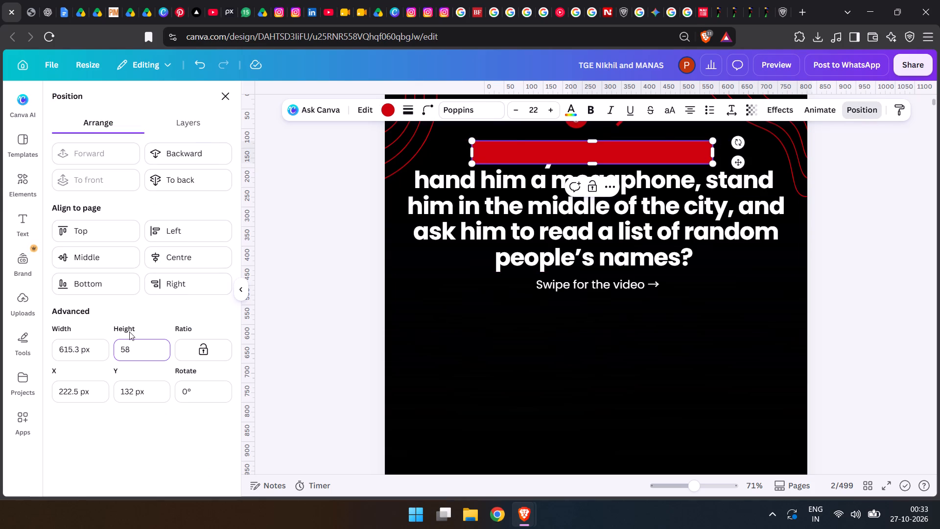
pyautogui.press('BackSpace')
pyautogui.press('BackSpace')
pyautogui.write('65')
pyautogui.press('Return')
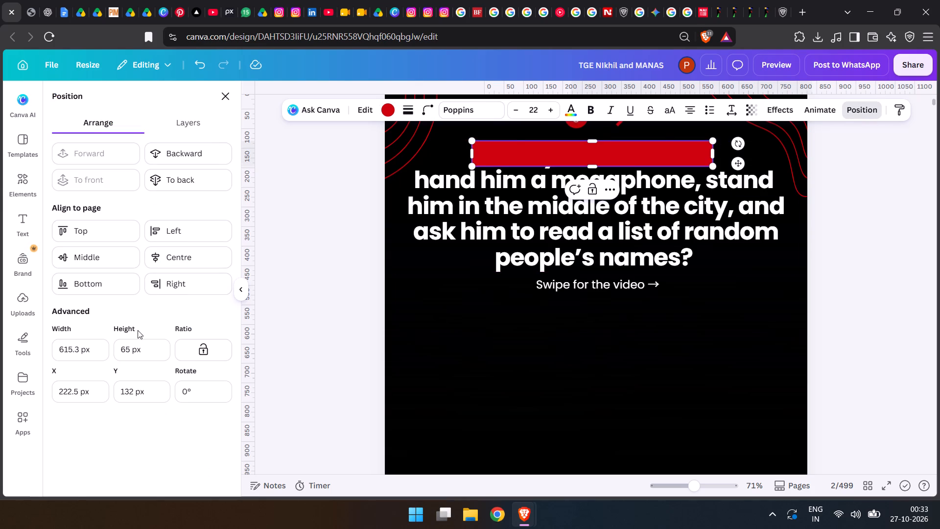
pyautogui.doubleClick(343, 216)
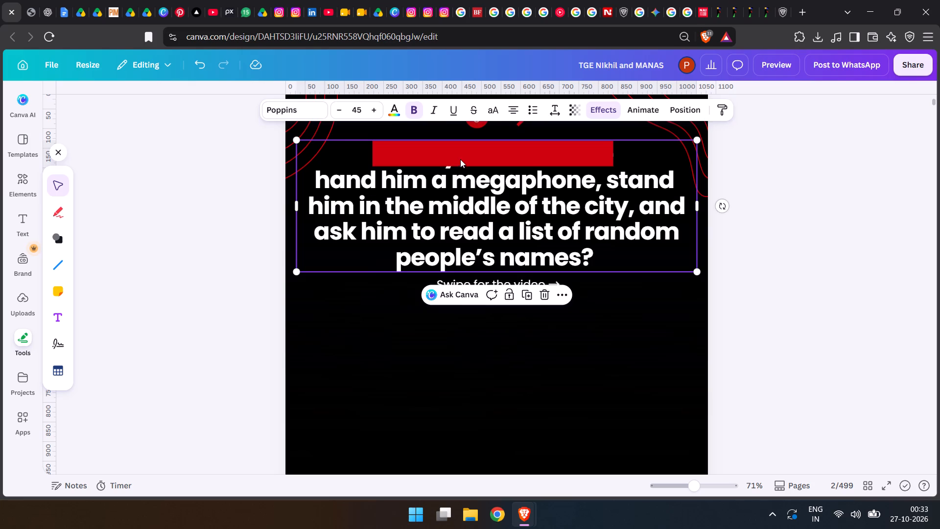
# Duplicate the red bar and place the copy over the headline's second line with a small gap, starting at "hand".
pyautogui.click(461, 159)
pyautogui.hotkey('ctrl', 'd')
pyautogui.moveTo(461, 159); pyautogui.dragTo(463, 177)
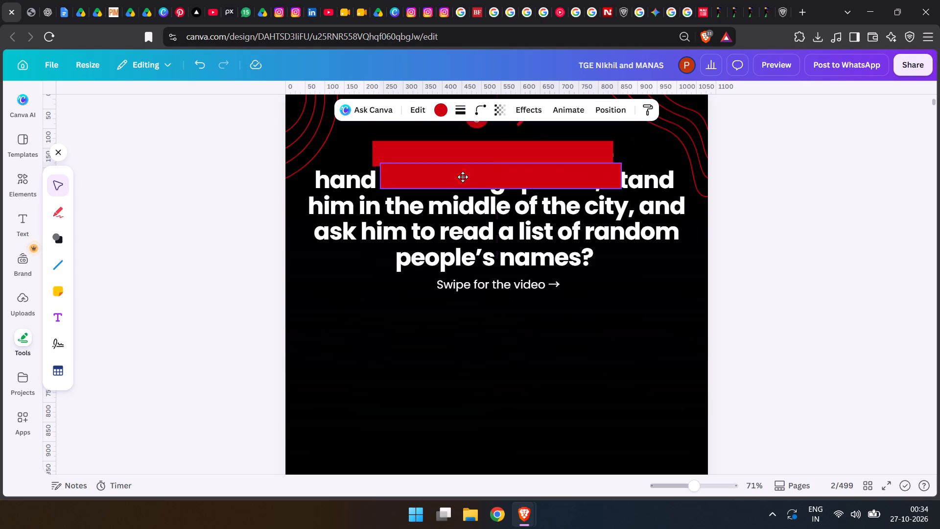
pyautogui.moveTo(463, 177); pyautogui.dragTo(463, 181)
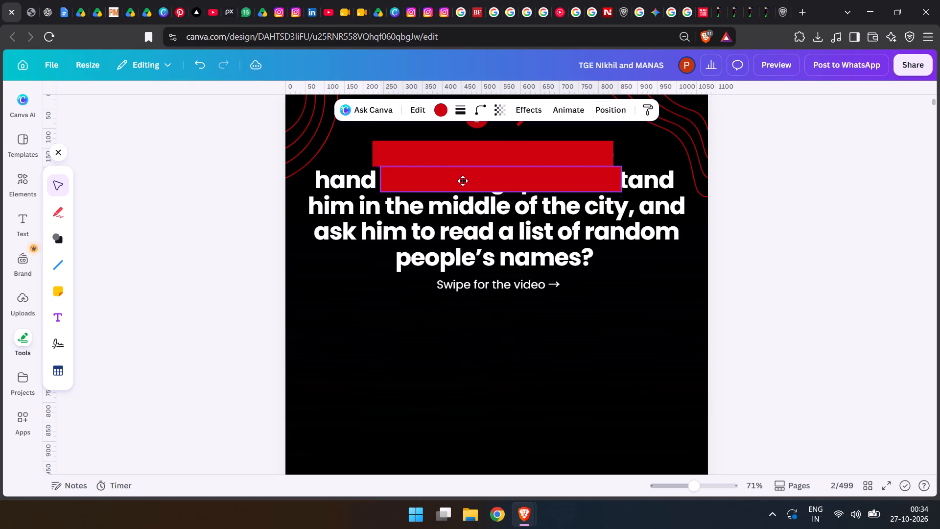
pyautogui.moveTo(463, 181); pyautogui.dragTo(403, 181)
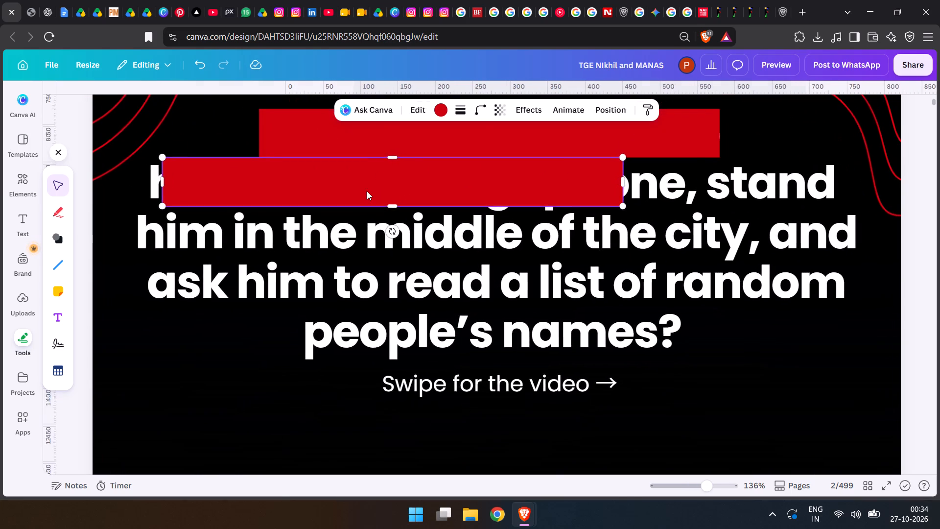
pyautogui.moveTo(327, 184); pyautogui.dragTo(329, 191)
pyautogui.rightClick(329, 191)
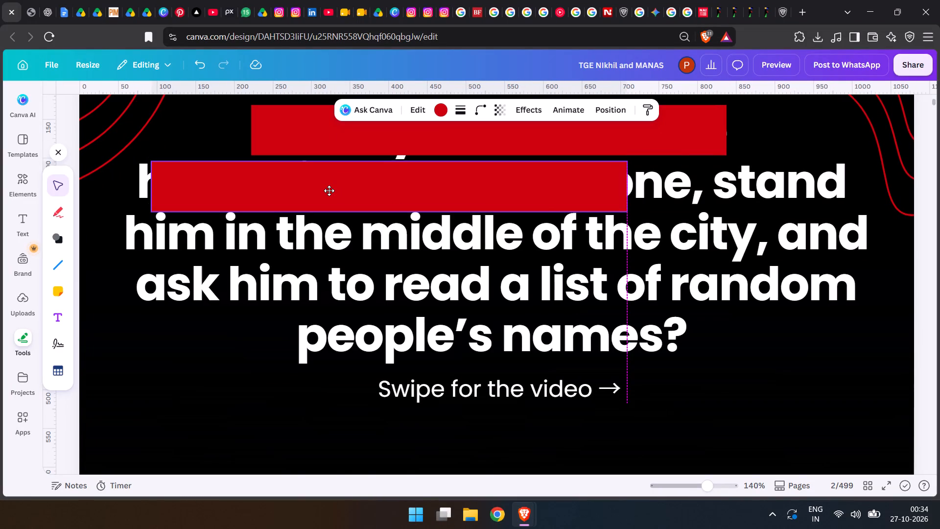
pyautogui.moveTo(329, 191); pyautogui.dragTo(328, 190)
pyautogui.rightClick(329, 191)
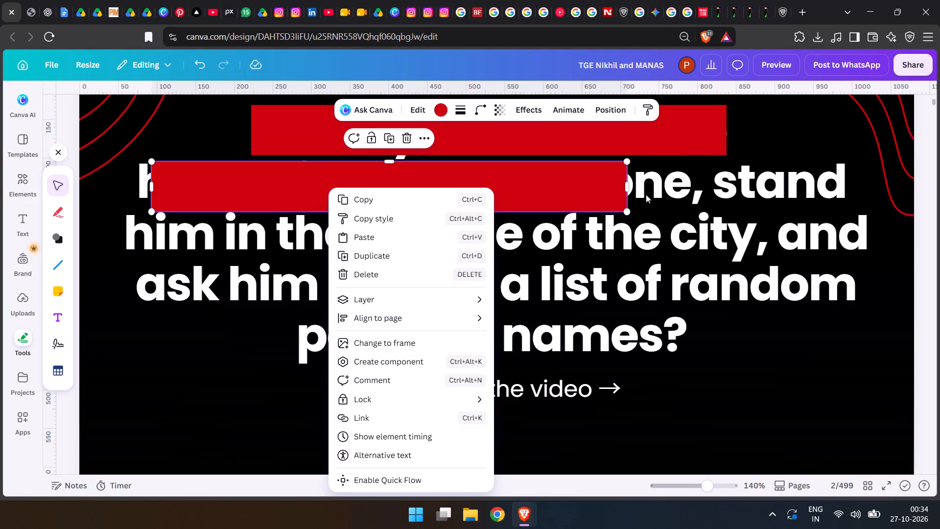
pyautogui.click(743, 357)
pyautogui.moveTo(423, 193); pyautogui.dragTo(418, 193)
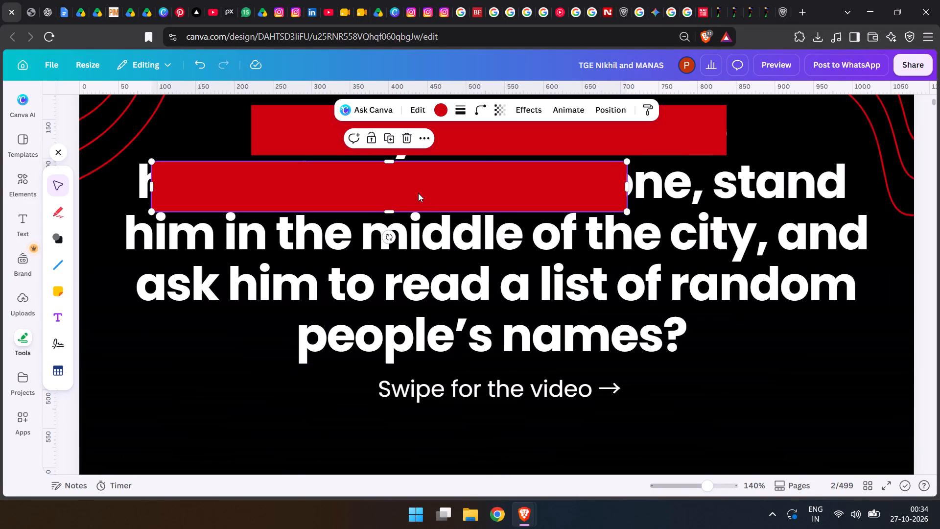
pyautogui.moveTo(418, 193); pyautogui.dragTo(409, 192)
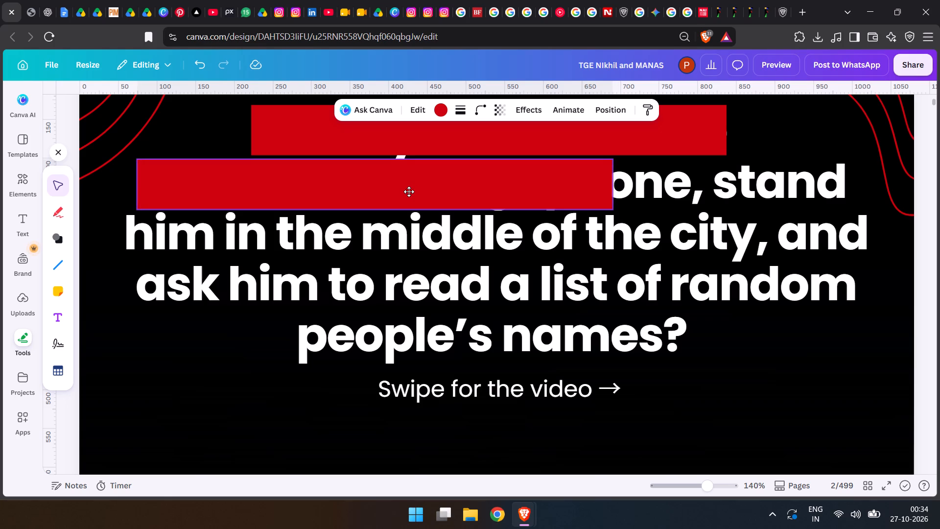
pyautogui.moveTo(409, 192); pyautogui.dragTo(409, 191)
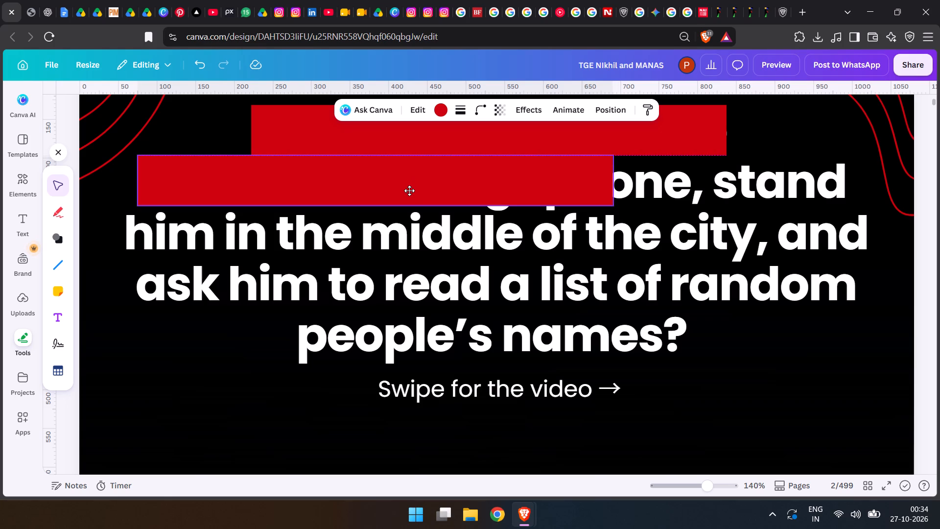
pyautogui.moveTo(409, 191); pyautogui.dragTo(413, 192)
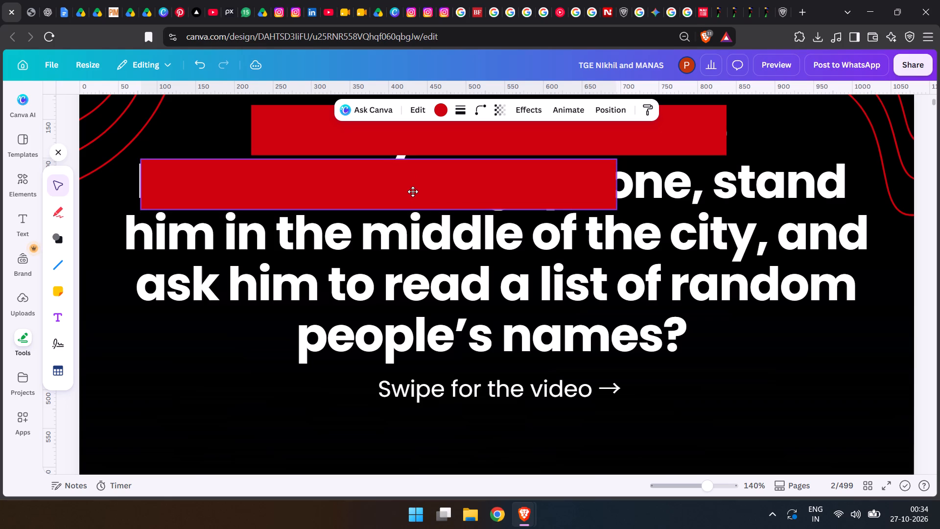
pyautogui.moveTo(413, 192); pyautogui.dragTo(408, 191)
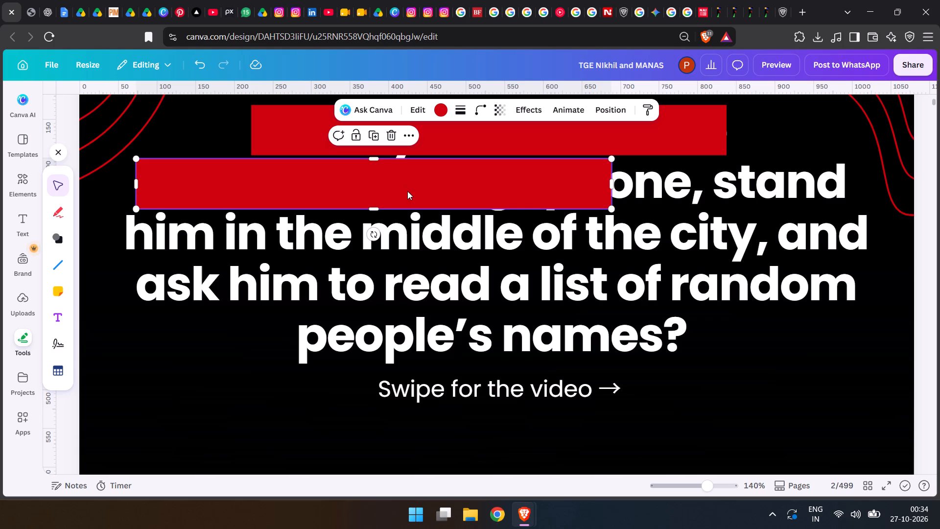
# Widen the second red bar so it covers the whole line "hand him a megaphone, stand".
pyautogui.moveTo(611, 184); pyautogui.dragTo(845, 192)
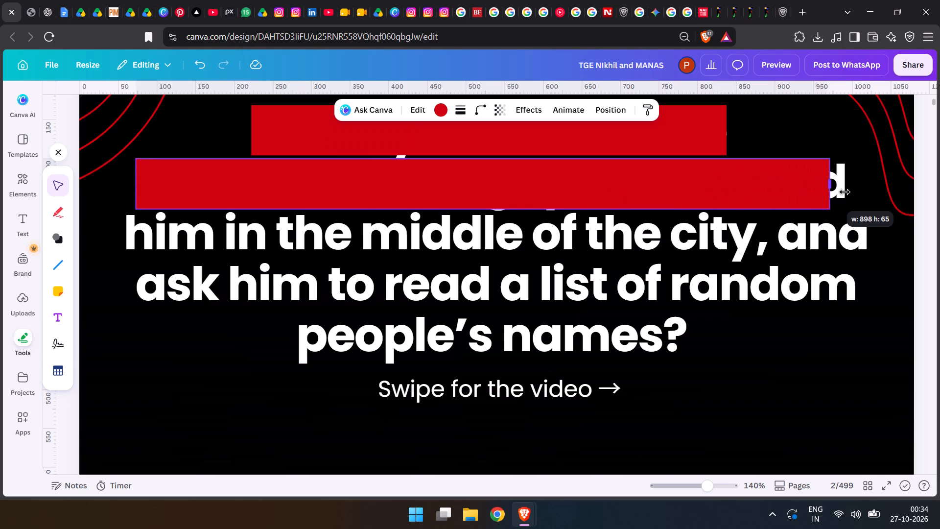
pyautogui.moveTo(845, 192); pyautogui.dragTo(854, 193)
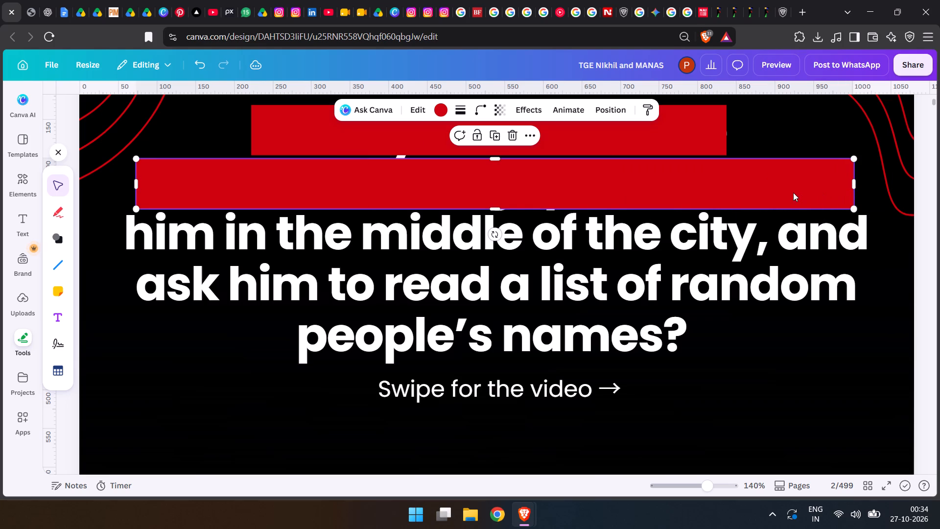
# Duplicate the second bar onto the headline's third line and trim both ends so it covers "him in the middle of the city,".
pyautogui.hotkey('ctrl', 'd')
pyautogui.moveTo(619, 239); pyautogui.dragTo(864, 298)
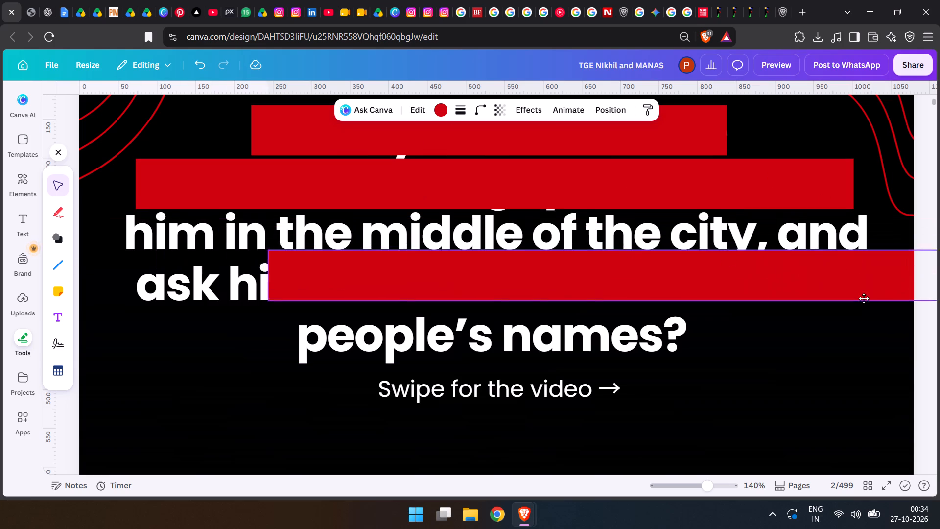
pyautogui.moveTo(864, 298); pyautogui.dragTo(705, 240)
pyautogui.moveTo(825, 236); pyautogui.dragTo(762, 238)
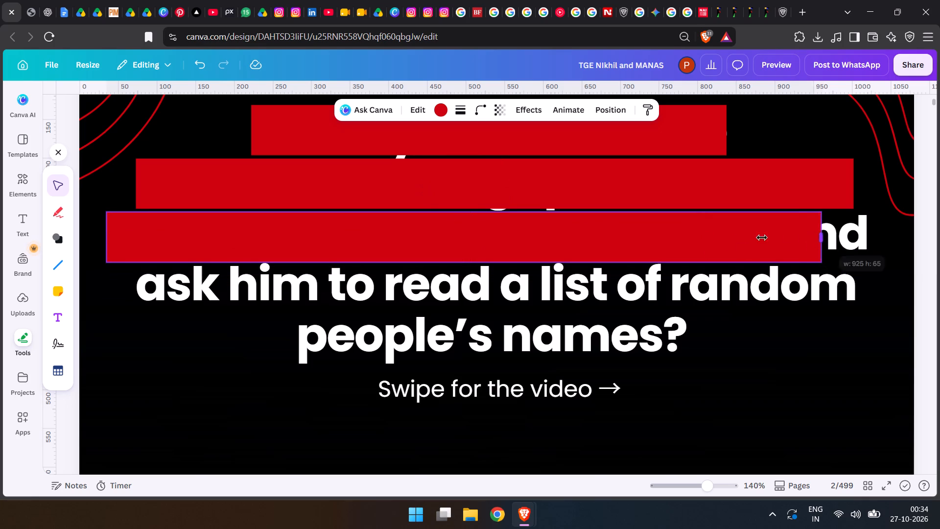
pyautogui.moveTo(762, 238); pyautogui.dragTo(777, 242)
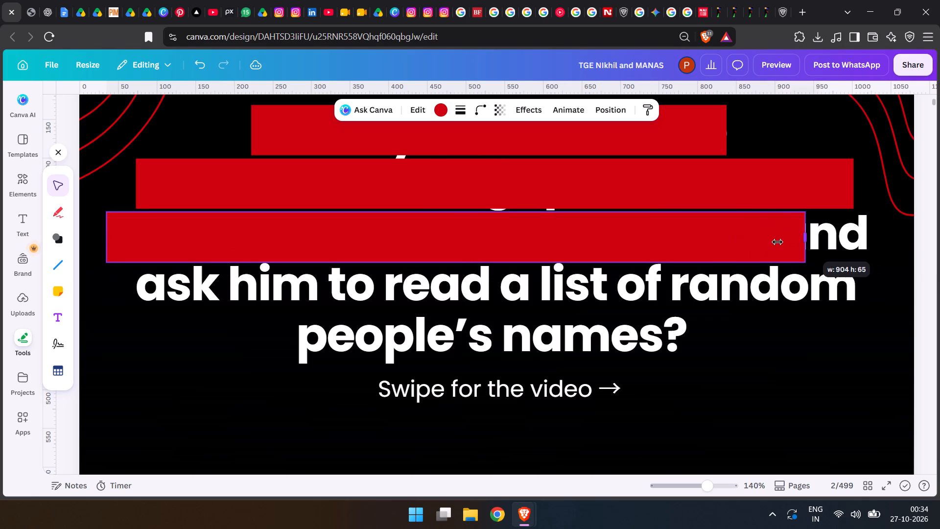
pyautogui.moveTo(777, 242); pyautogui.dragTo(772, 240)
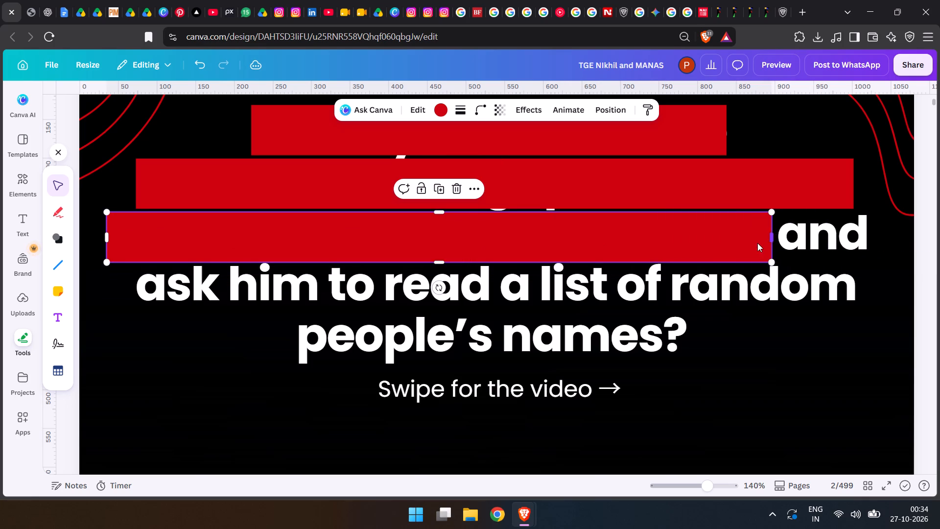
pyautogui.moveTo(108, 233); pyautogui.dragTo(112, 233)
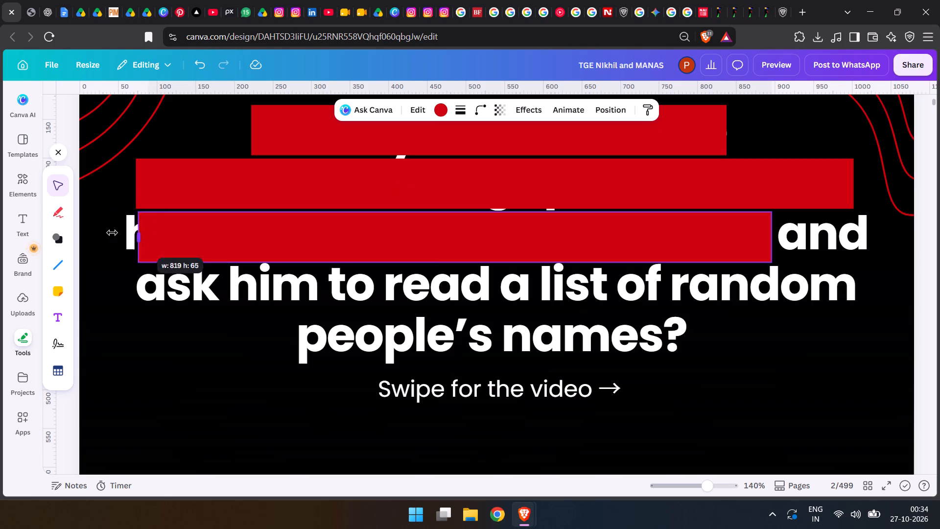
pyautogui.moveTo(112, 233); pyautogui.dragTo(123, 232)
# Send the three red bars behind page 2's headline text so the white words sit on top of them.
pyautogui.click(213, 182)
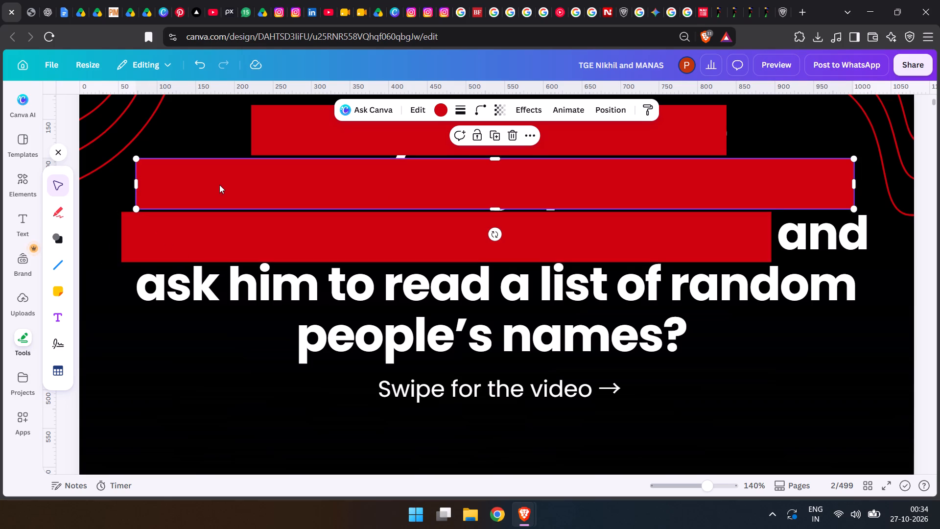
pyautogui.hotkey('ctrl', '[')
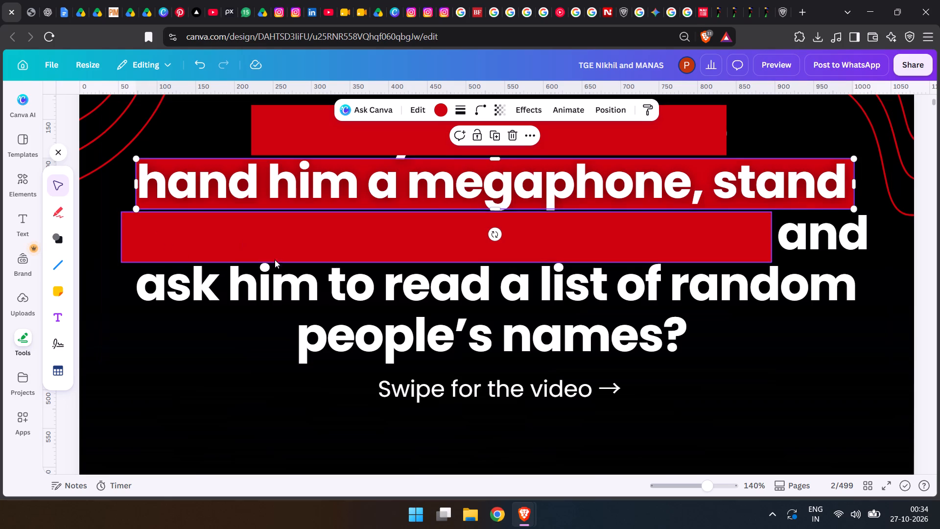
pyautogui.click(278, 250)
pyautogui.hotkey('ctrl', '[')
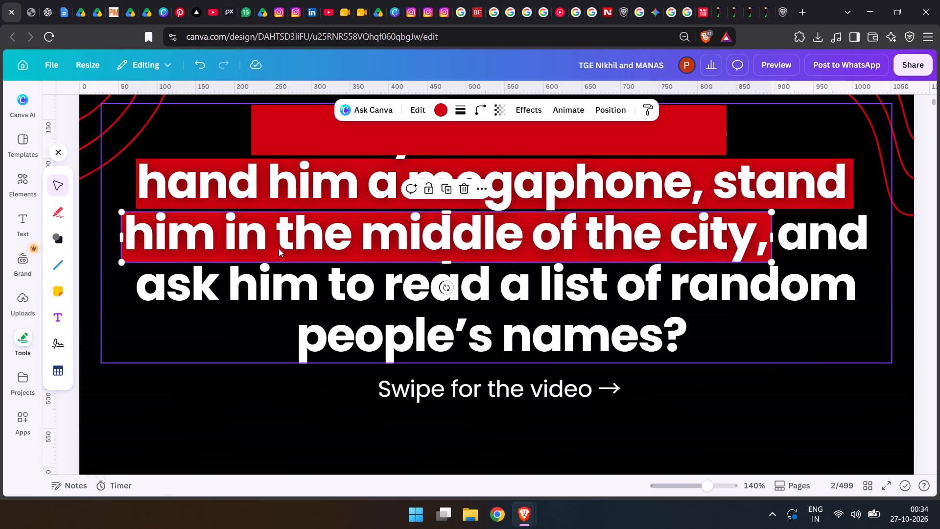
pyautogui.click(347, 135)
pyautogui.hotkey('ctrl', '[')
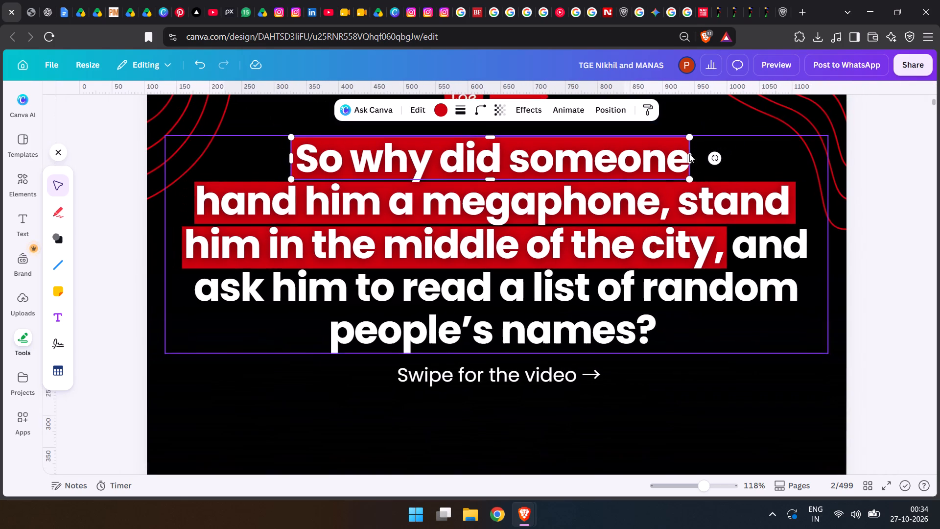
# Extend the first-line bar slightly so it reaches past the end of the word "someone".
pyautogui.click(688, 154)
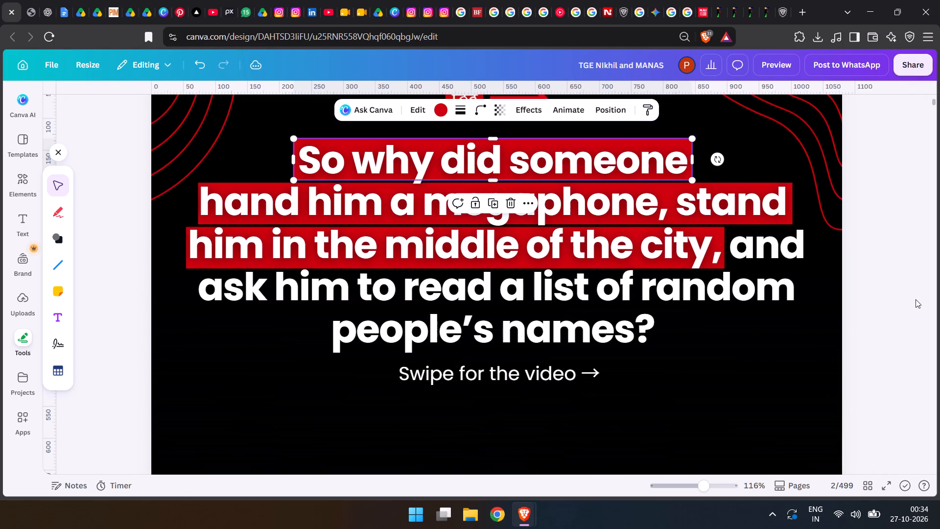
pyautogui.doubleClick(916, 299)
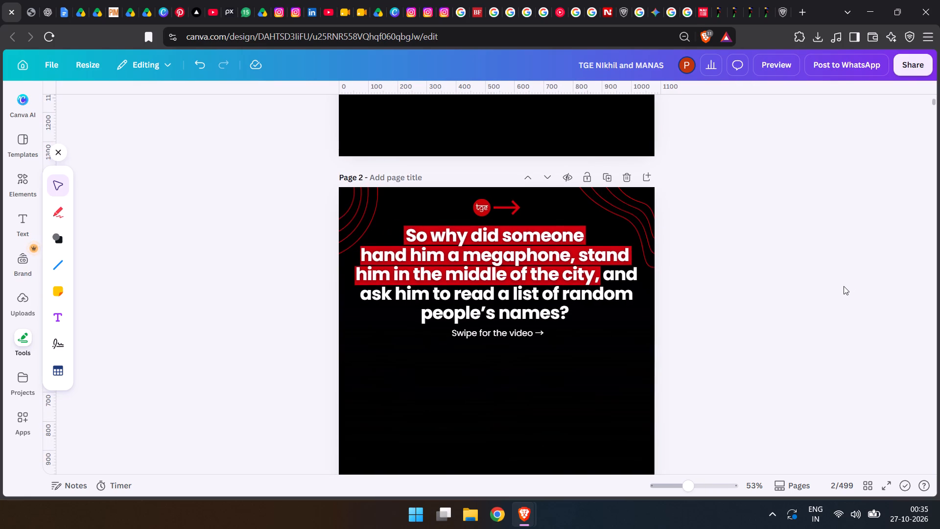
# Show page 2's layer list and use it to nudge the red bar behind "hand him a megaphone, stand" slightly sideways.
pyautogui.scroll(7, 844, 287)
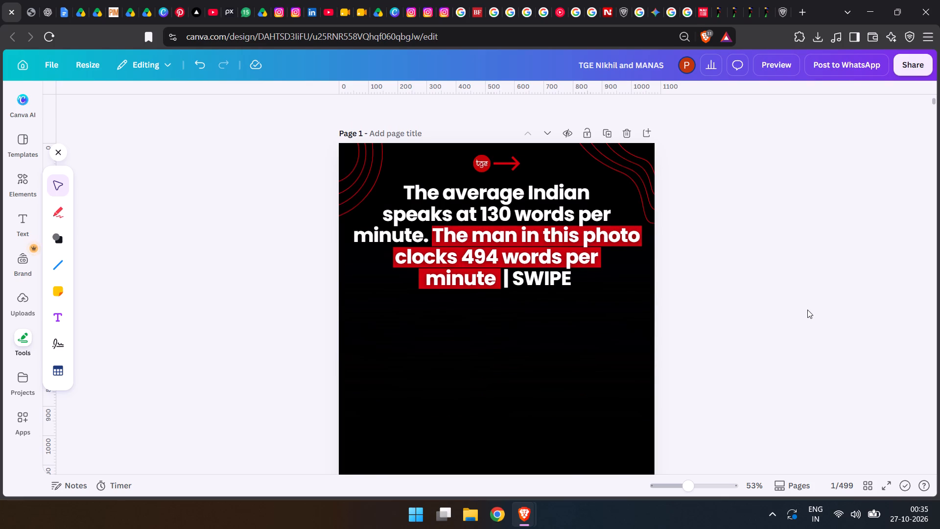
pyautogui.scroll(-17, 807, 310)
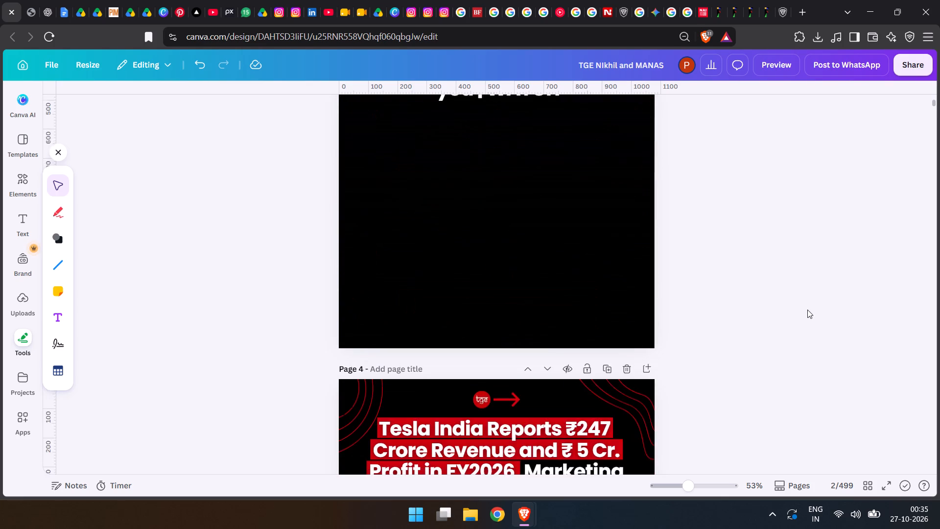
pyautogui.scroll(5, 814, 314)
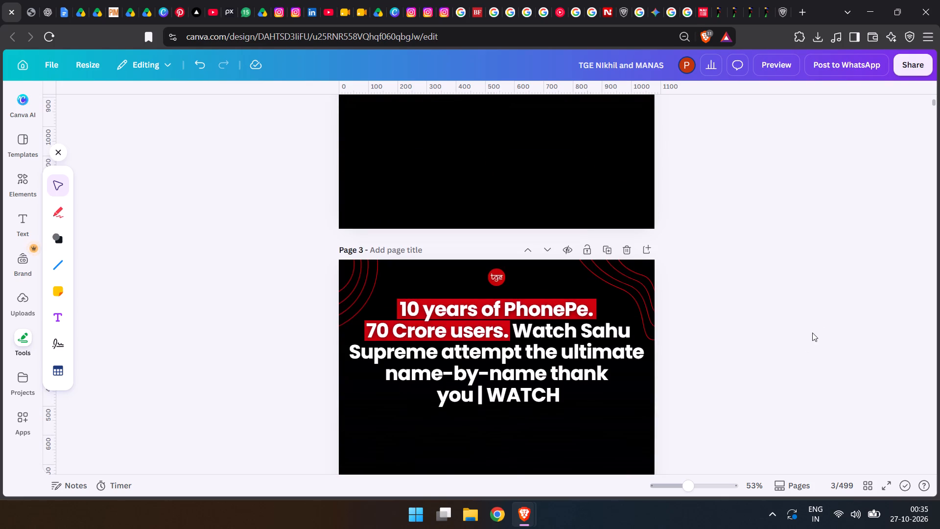
pyautogui.scroll(6, 812, 333)
pyautogui.click(567, 317)
pyautogui.click(690, 117)
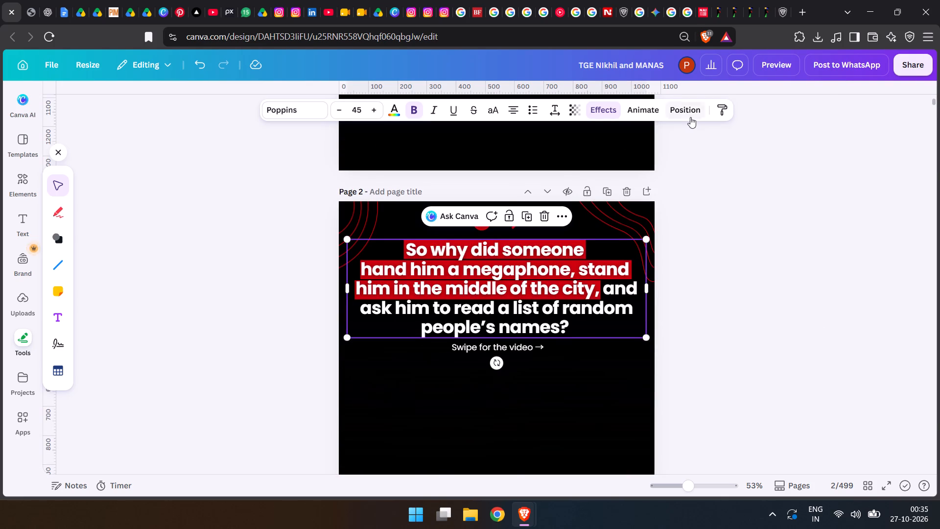
pyautogui.click(189, 124)
pyautogui.click(104, 267)
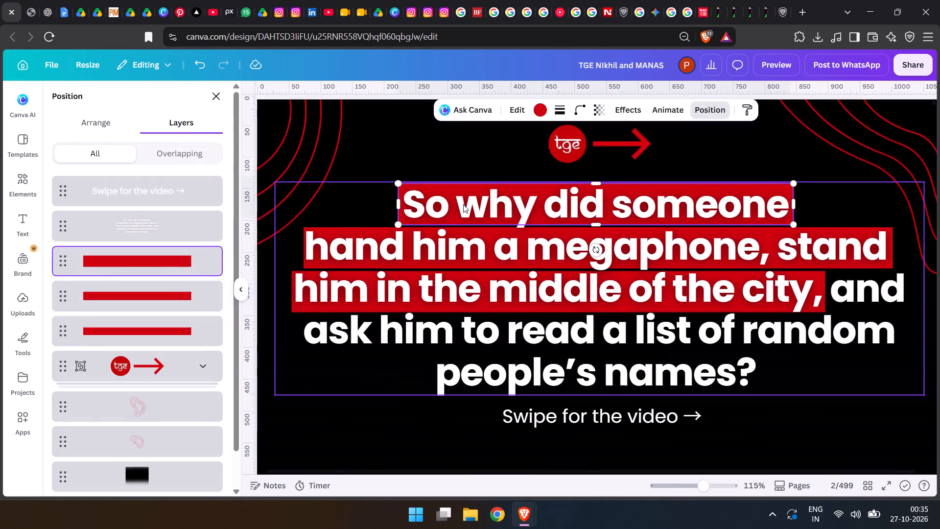
pyautogui.click(176, 293)
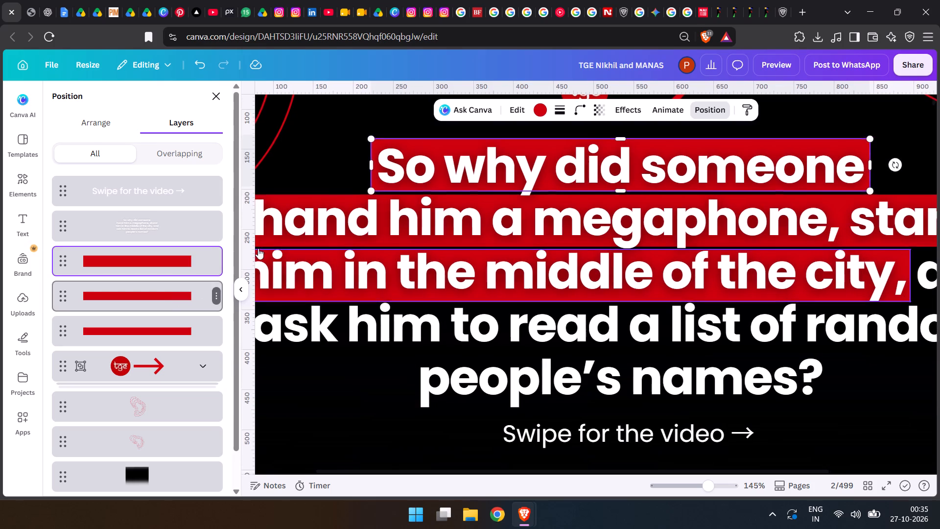
pyautogui.click(179, 319)
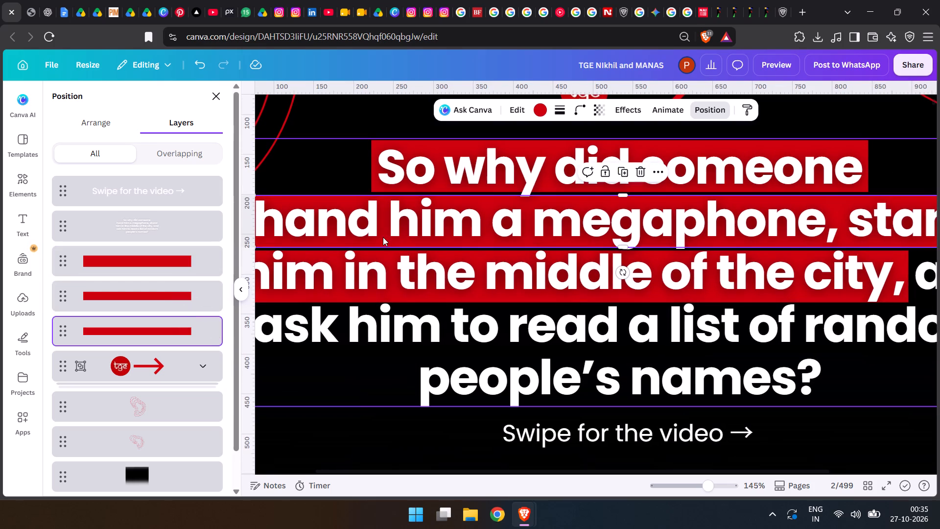
pyautogui.click(383, 237)
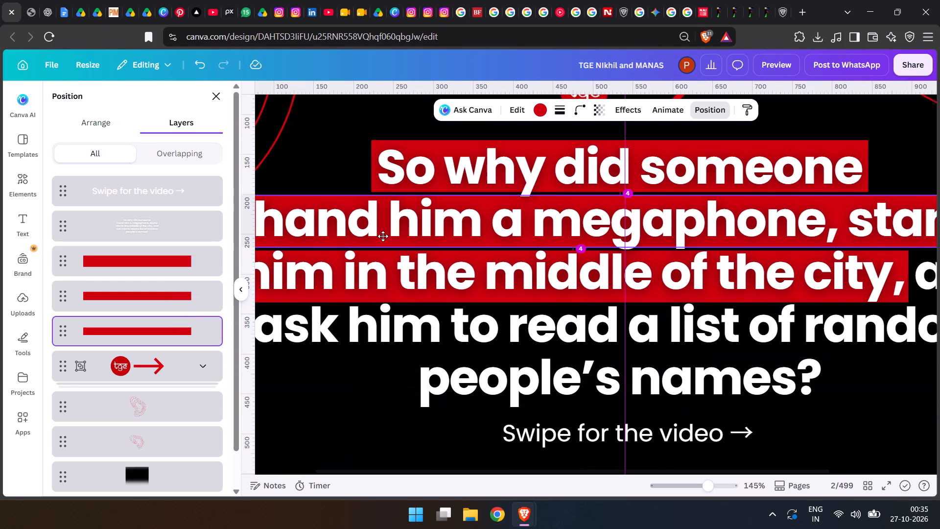
# Nudge the third-line and first-line red bars slightly up, aligning the first bar with the headline text box's top edge.
pyautogui.click(168, 288)
pyautogui.click(183, 257)
pyautogui.click(183, 320)
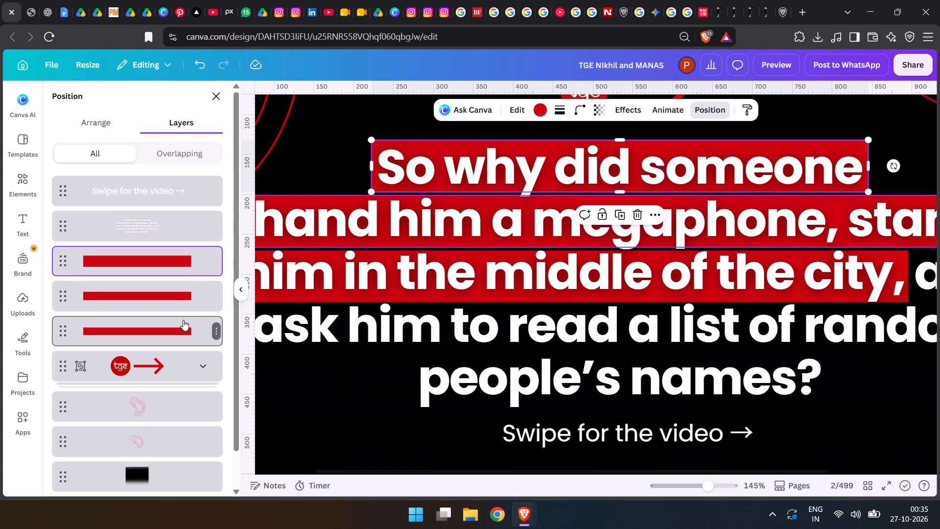
pyautogui.click(196, 292)
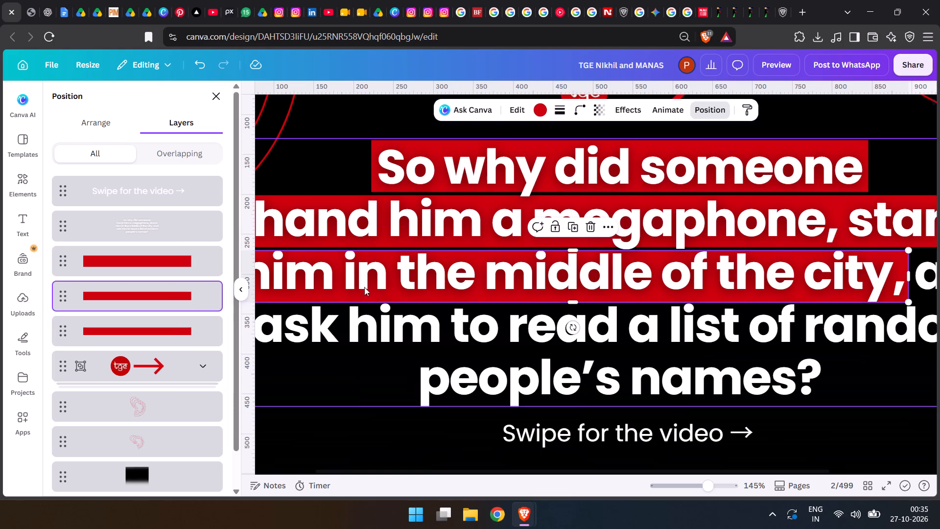
pyautogui.click(335, 295)
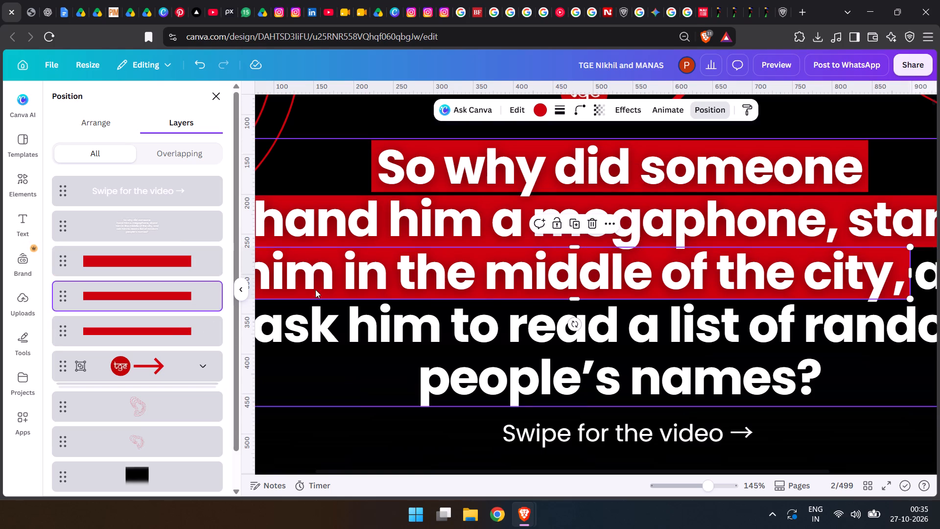
pyautogui.click(186, 259)
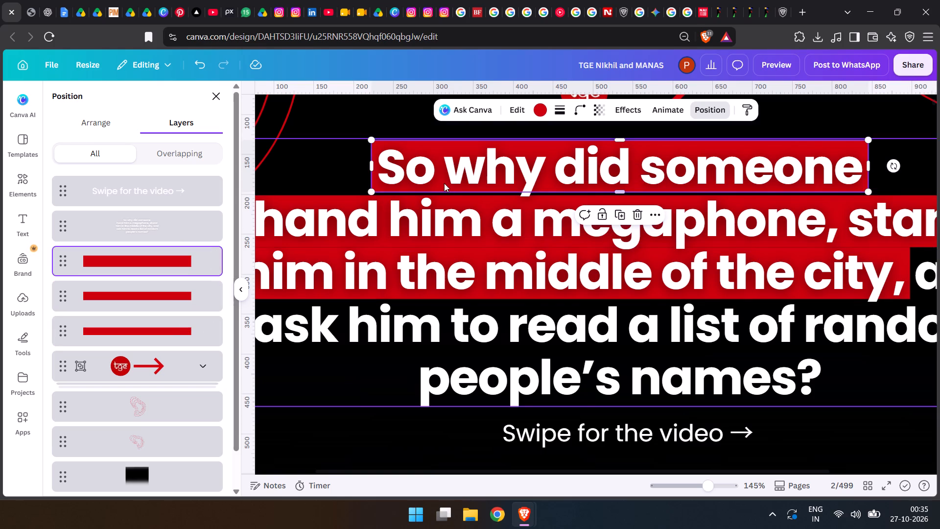
pyautogui.click(442, 182)
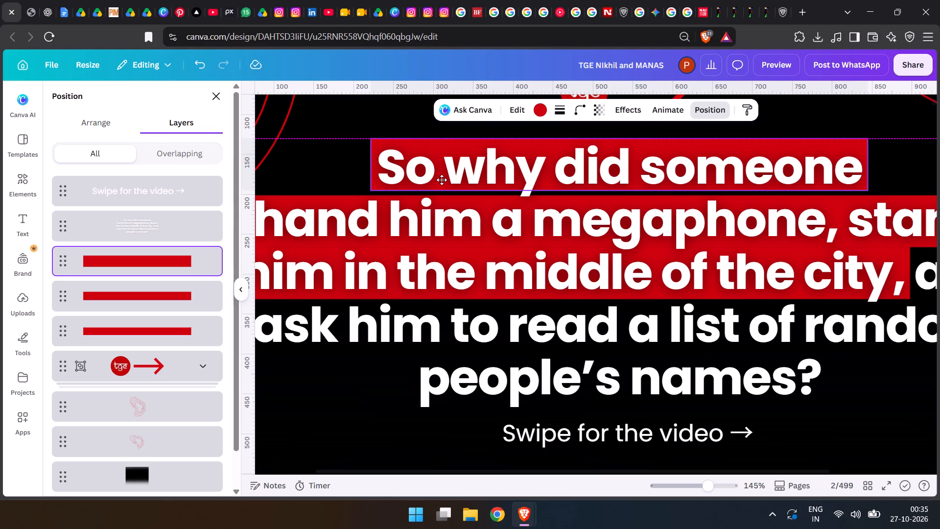
# Nudge the second-line red bar slightly up and extend its left end a little beyond "hand".
pyautogui.click(183, 289)
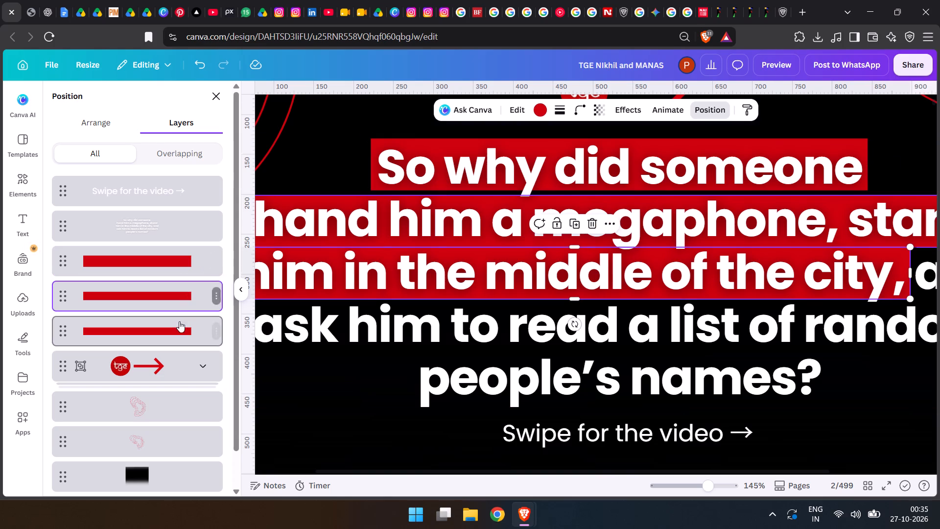
pyautogui.click(179, 322)
pyautogui.moveTo(382, 228); pyautogui.dragTo(382, 223)
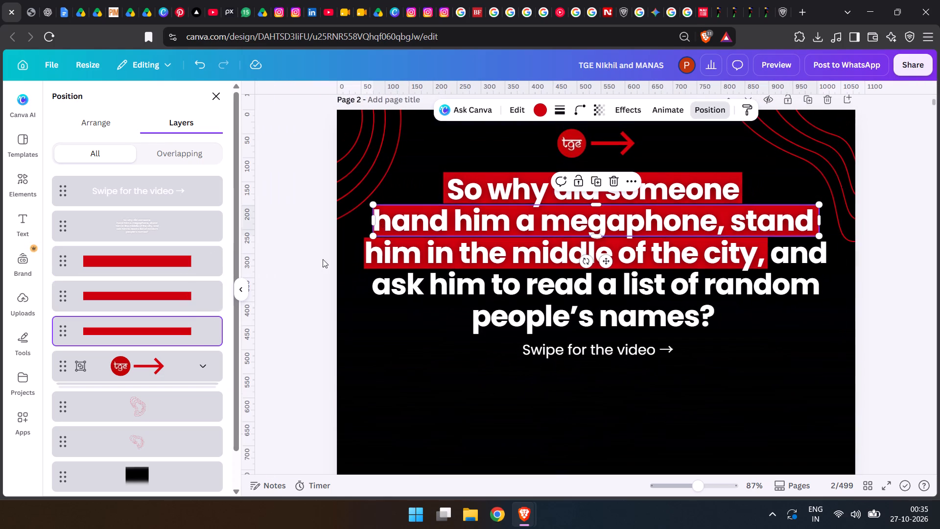
pyautogui.click(372, 223)
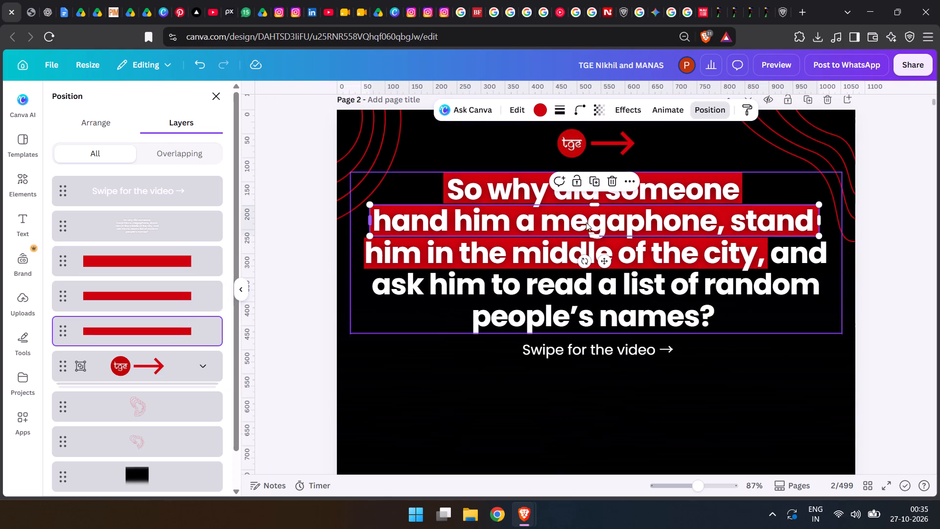
pyautogui.doubleClick(877, 277)
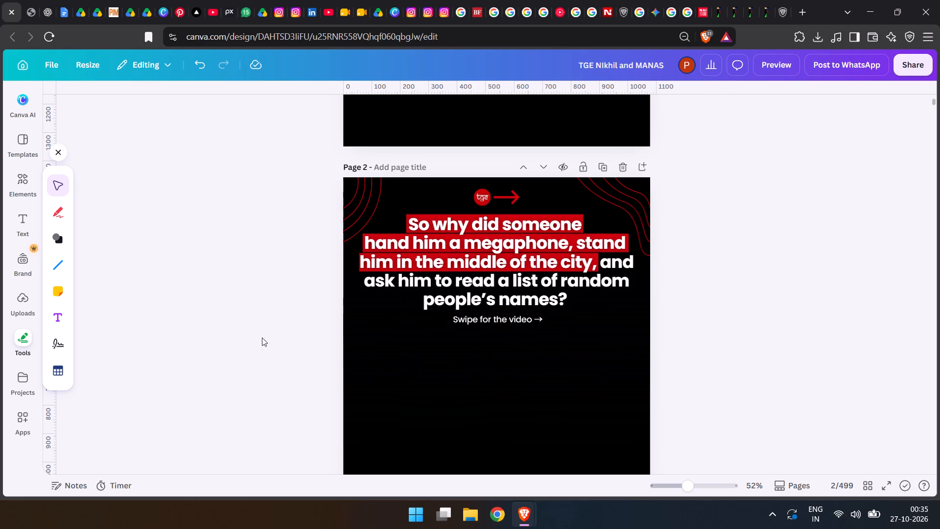
# Shift the curved red lines in page 2's upper-left corner slightly towards the page centre.
pyautogui.moveTo(354, 211); pyautogui.dragTo(360, 213)
pyautogui.click(255, 223)
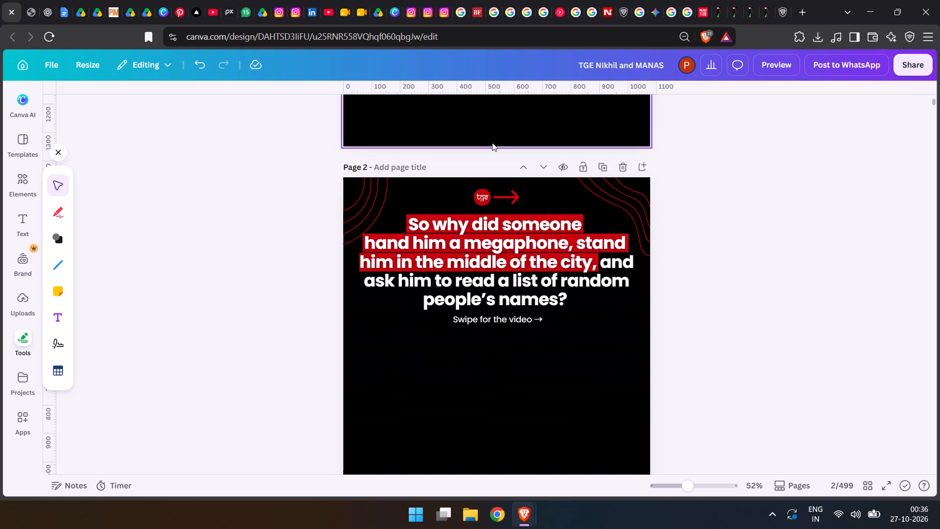
# Review the headlines, highlight bars and logos on pages 1 to 3, including at a smaller zoom of 25%.
pyautogui.scroll(8, 742, 226)
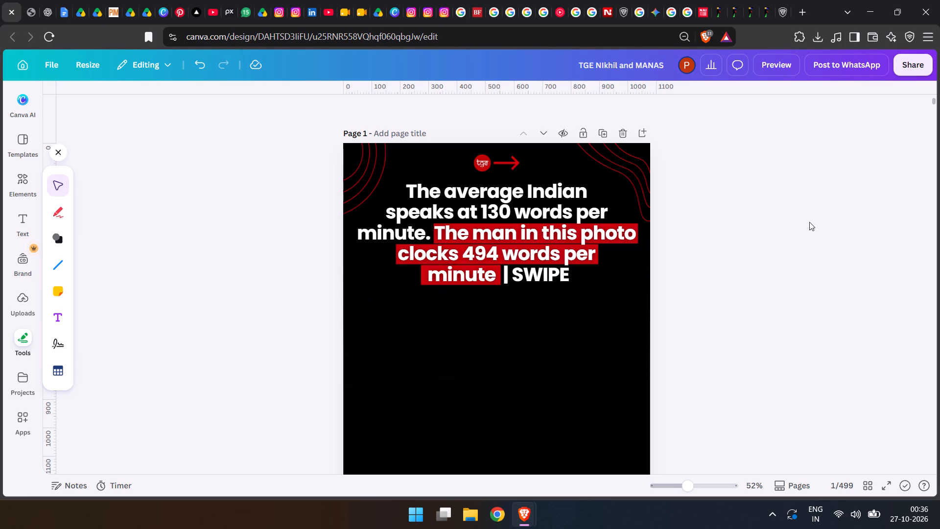
pyautogui.scroll(-1, 790, 225)
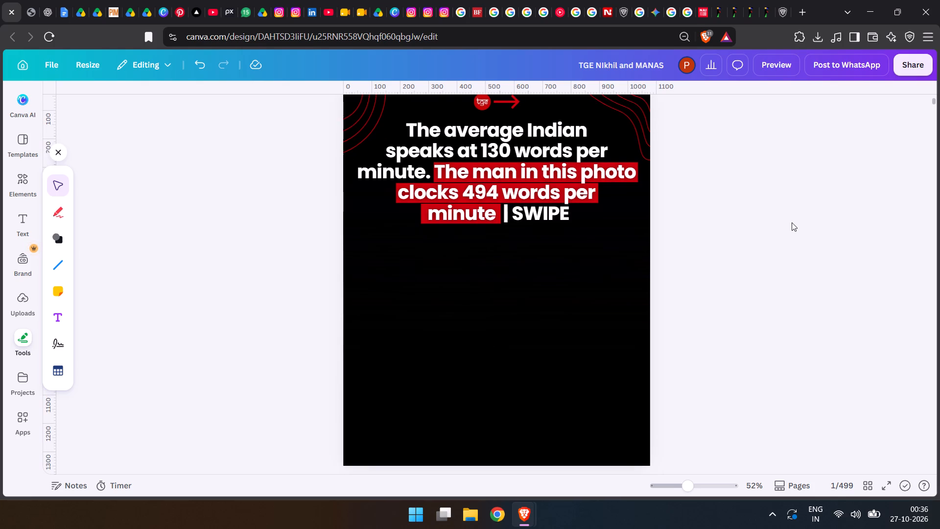
pyautogui.scroll(-7, 791, 222)
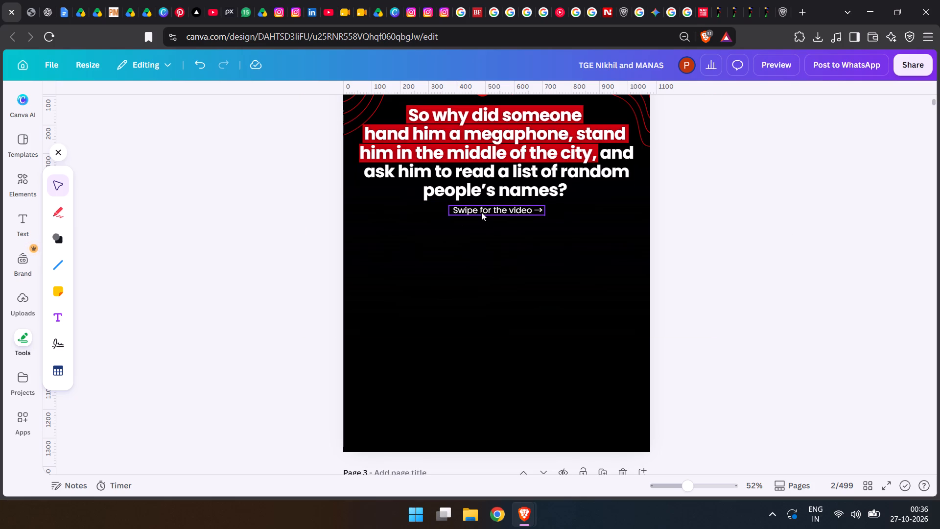
pyautogui.scroll(-7, 297, 230)
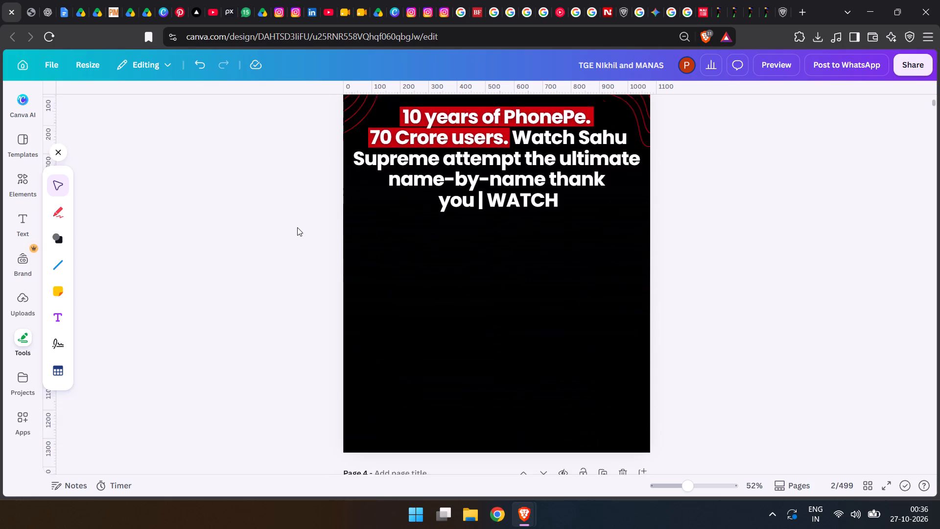
pyautogui.scroll(15, 298, 226)
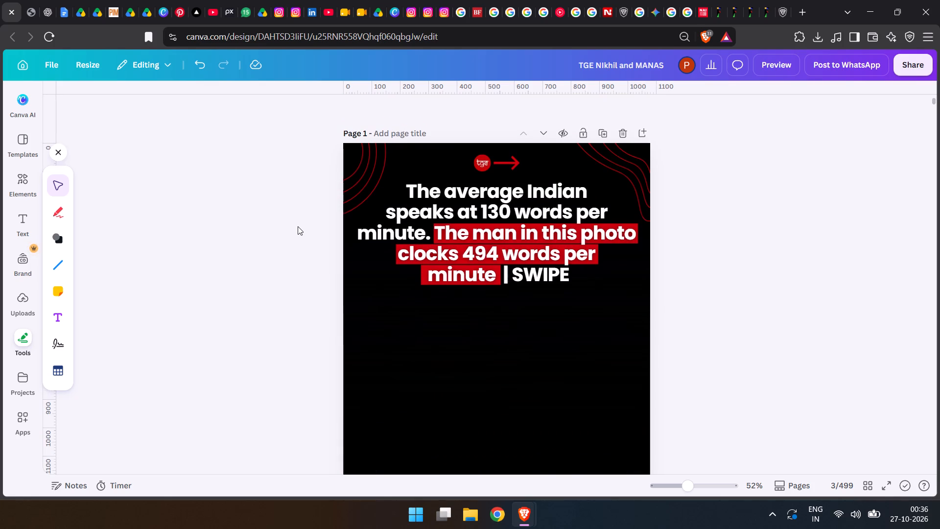
pyautogui.hotkey('ctrl', '-')
pyautogui.hotkey('ctrl', '-')
pyautogui.hotkey('ctrl', '-')
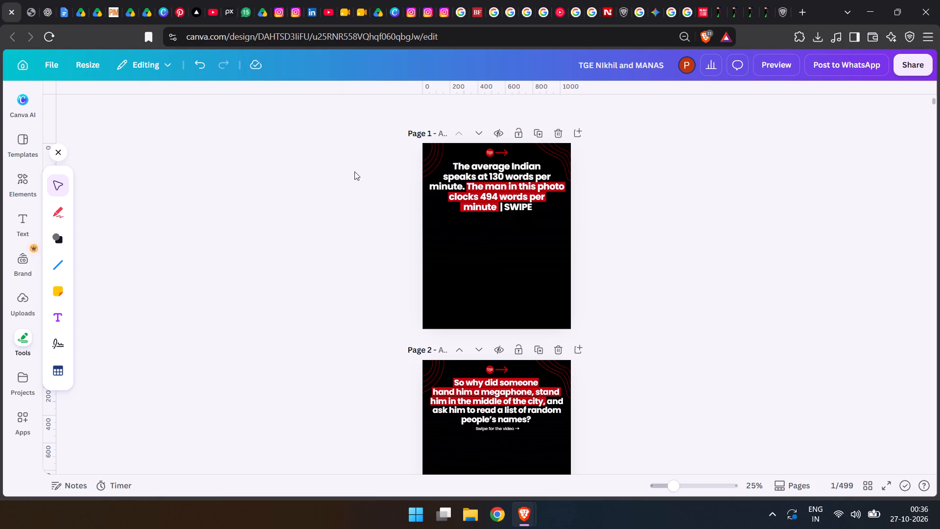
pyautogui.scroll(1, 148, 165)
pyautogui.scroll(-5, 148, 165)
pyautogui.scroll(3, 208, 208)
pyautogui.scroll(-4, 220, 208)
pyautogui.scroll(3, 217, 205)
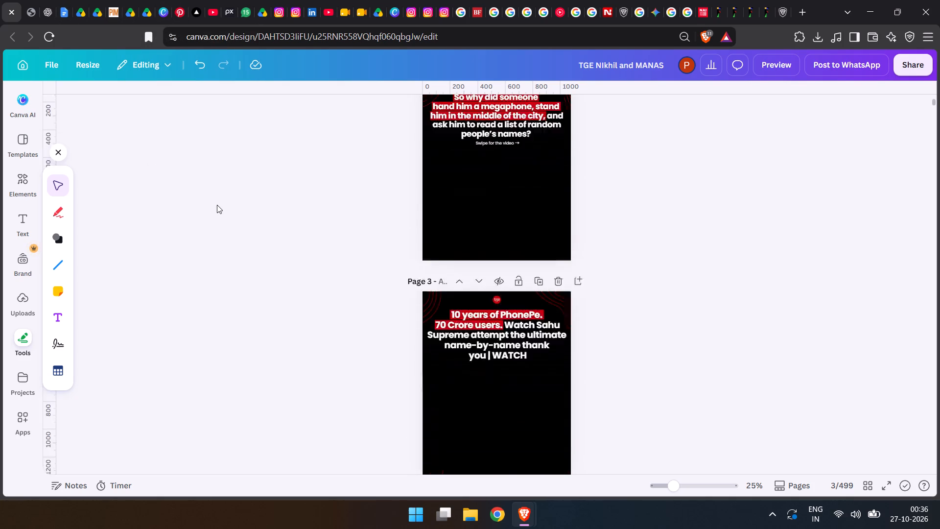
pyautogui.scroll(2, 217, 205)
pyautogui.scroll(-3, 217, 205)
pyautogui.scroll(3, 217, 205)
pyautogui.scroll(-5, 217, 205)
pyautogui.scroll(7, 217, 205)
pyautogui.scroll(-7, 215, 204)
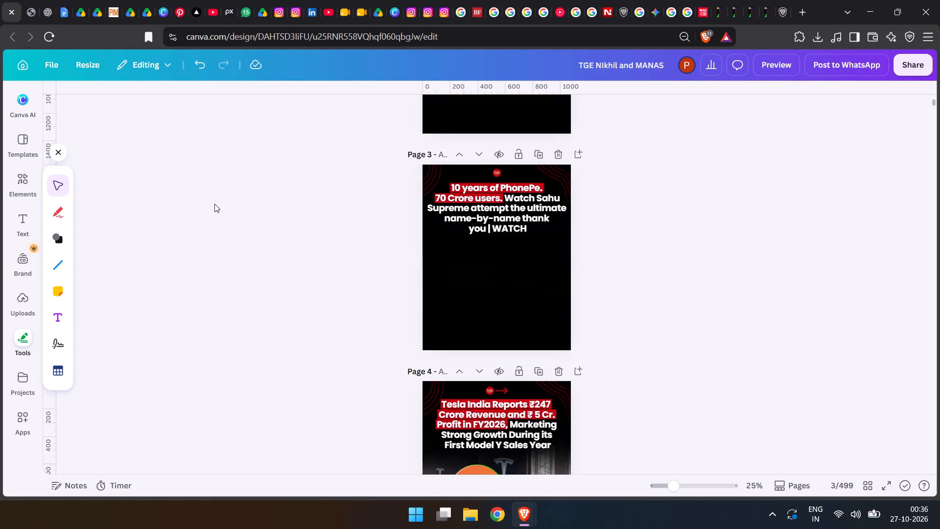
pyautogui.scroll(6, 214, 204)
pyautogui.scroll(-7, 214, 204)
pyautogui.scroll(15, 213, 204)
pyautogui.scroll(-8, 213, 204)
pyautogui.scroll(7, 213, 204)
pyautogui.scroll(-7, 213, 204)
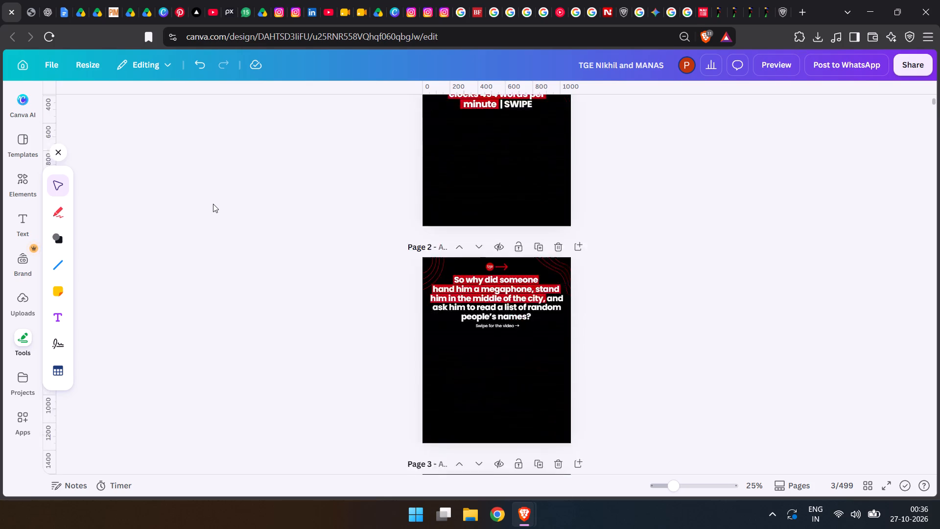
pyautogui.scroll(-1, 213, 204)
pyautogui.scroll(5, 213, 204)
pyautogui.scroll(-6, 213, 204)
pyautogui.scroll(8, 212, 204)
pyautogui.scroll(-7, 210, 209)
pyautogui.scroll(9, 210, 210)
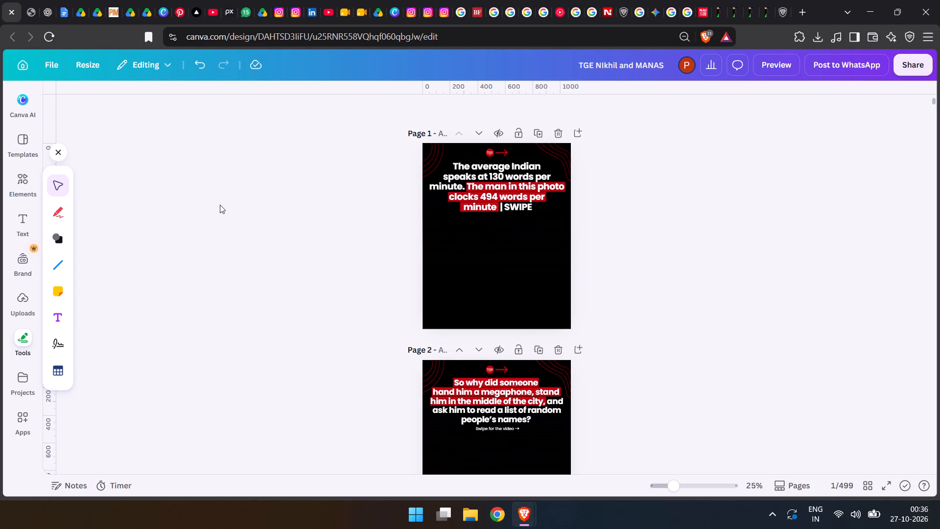